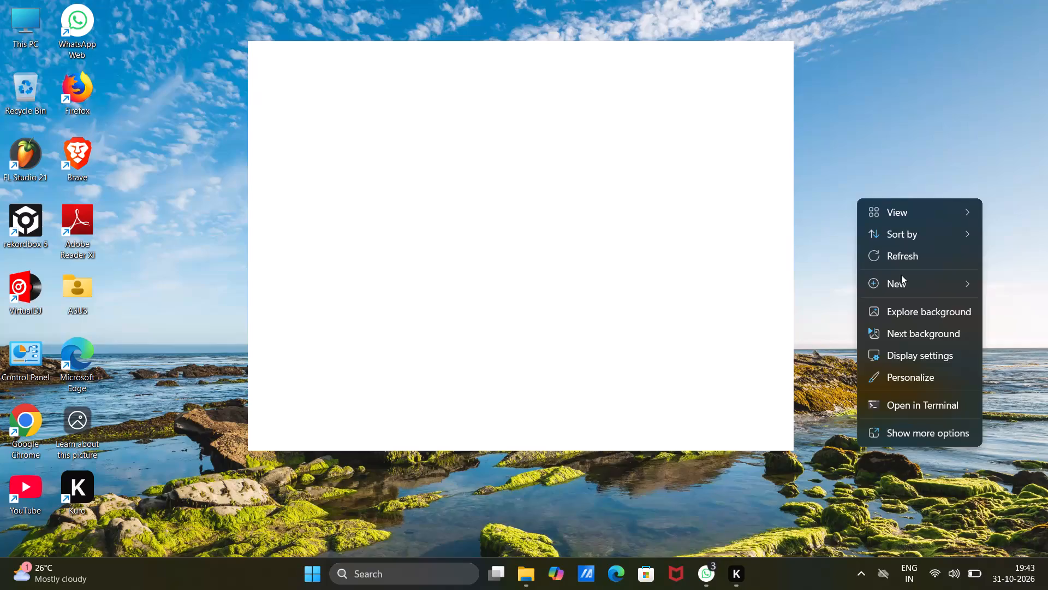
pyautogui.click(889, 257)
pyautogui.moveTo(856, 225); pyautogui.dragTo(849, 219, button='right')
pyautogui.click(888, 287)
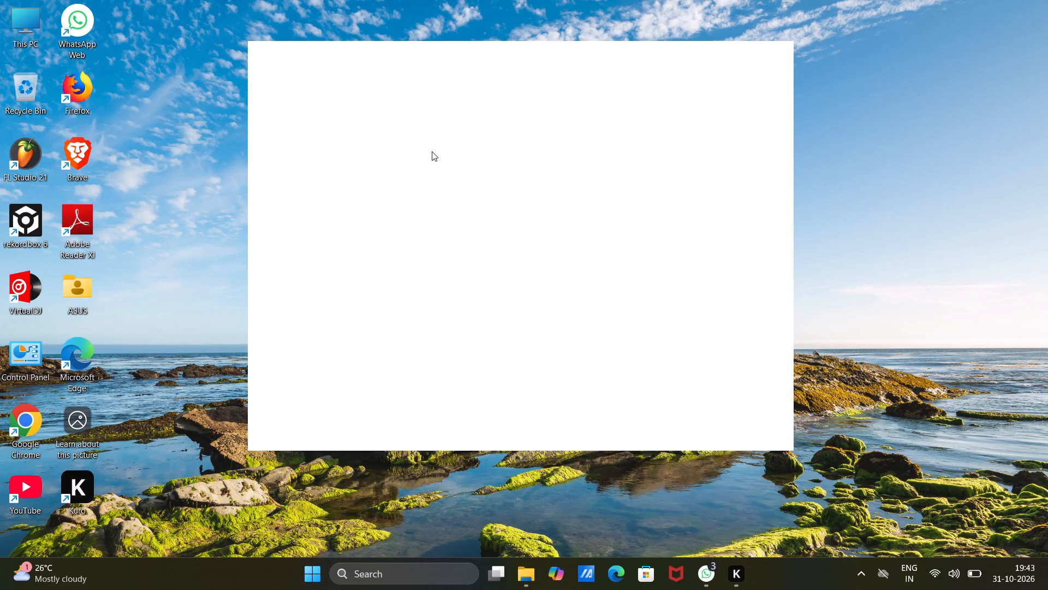
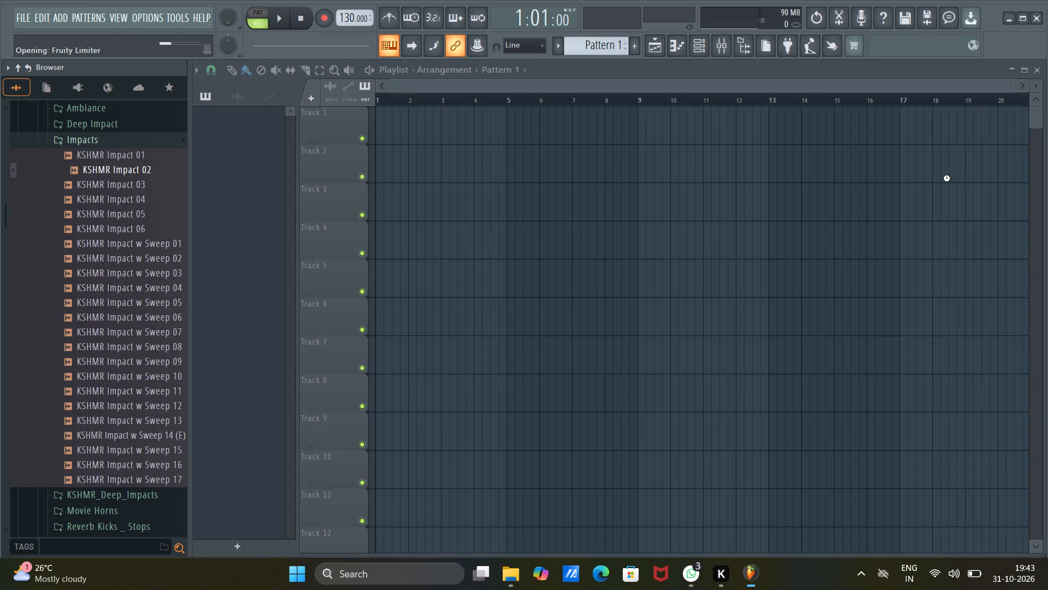
# Audition samples from the Impacts folder, comparing KSHMR Impact 04 and 06 with KSHMR Impact w Sweep 02, 03 and 06.
pyautogui.click(113, 194)
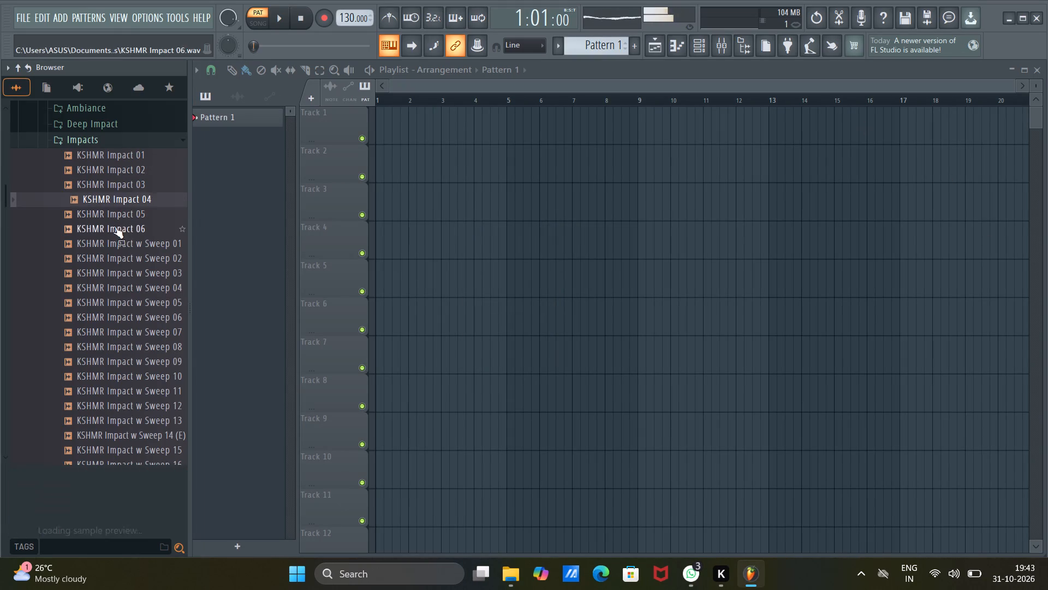
pyautogui.click(115, 227)
pyautogui.click(123, 259)
pyautogui.click(117, 318)
pyautogui.click(117, 274)
pyautogui.click(123, 262)
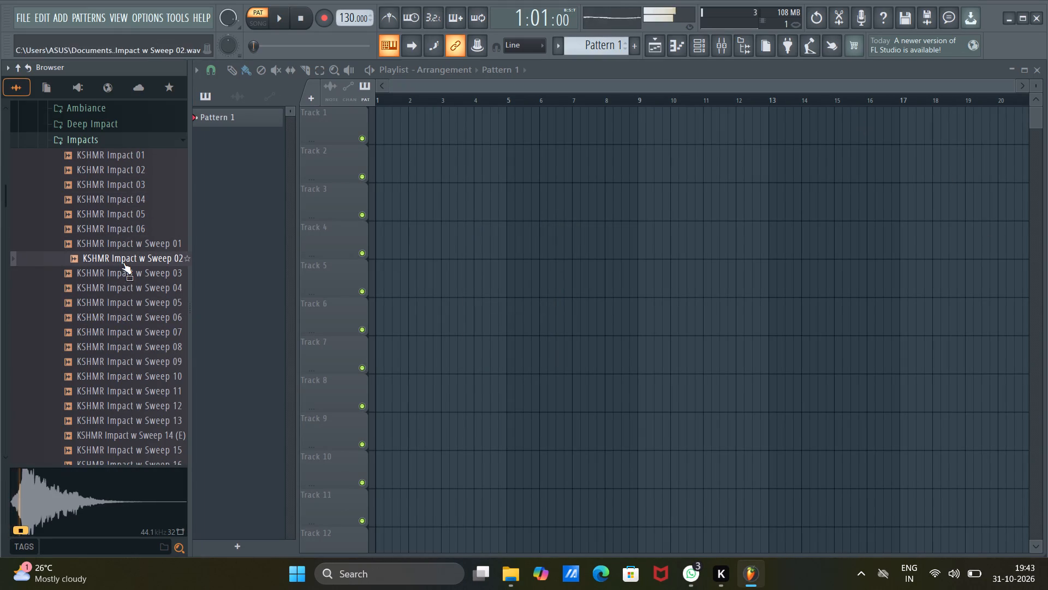
pyautogui.click(130, 227)
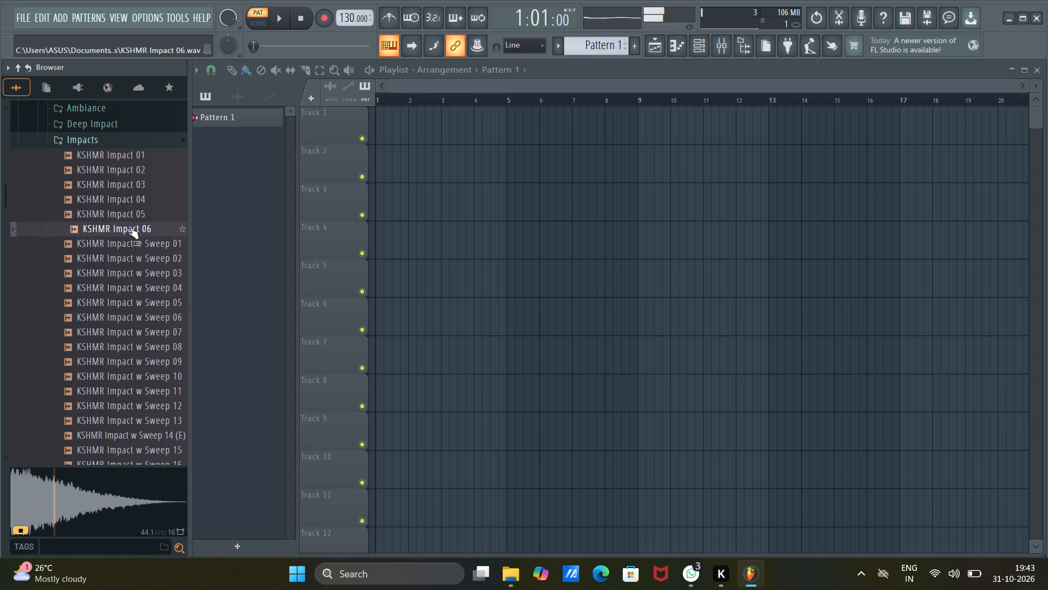
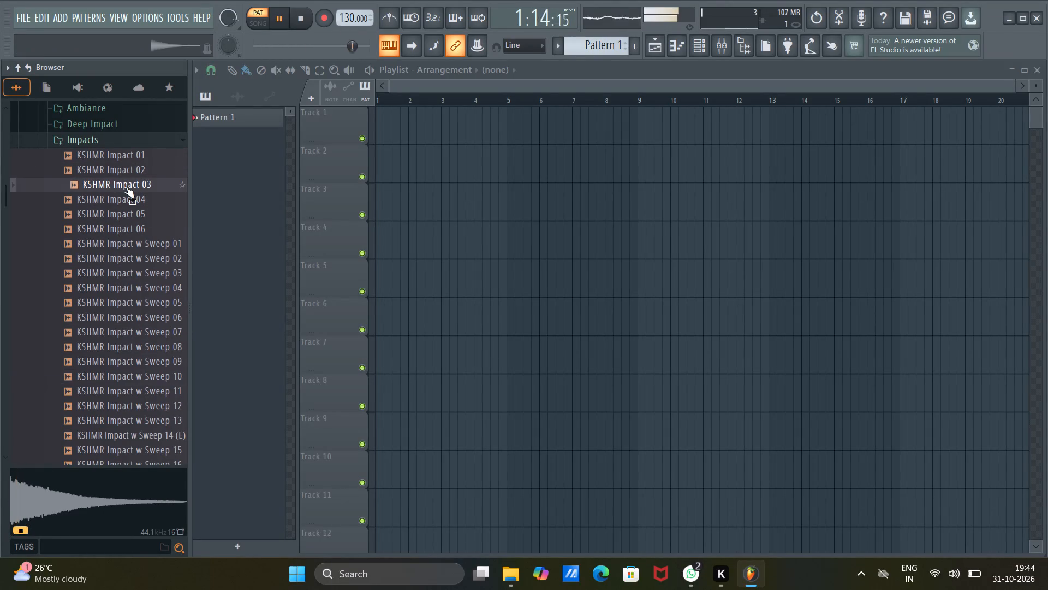
# Audition the KSHMR Impact 04 sample from the Impacts folder again.
pyautogui.click(99, 200)
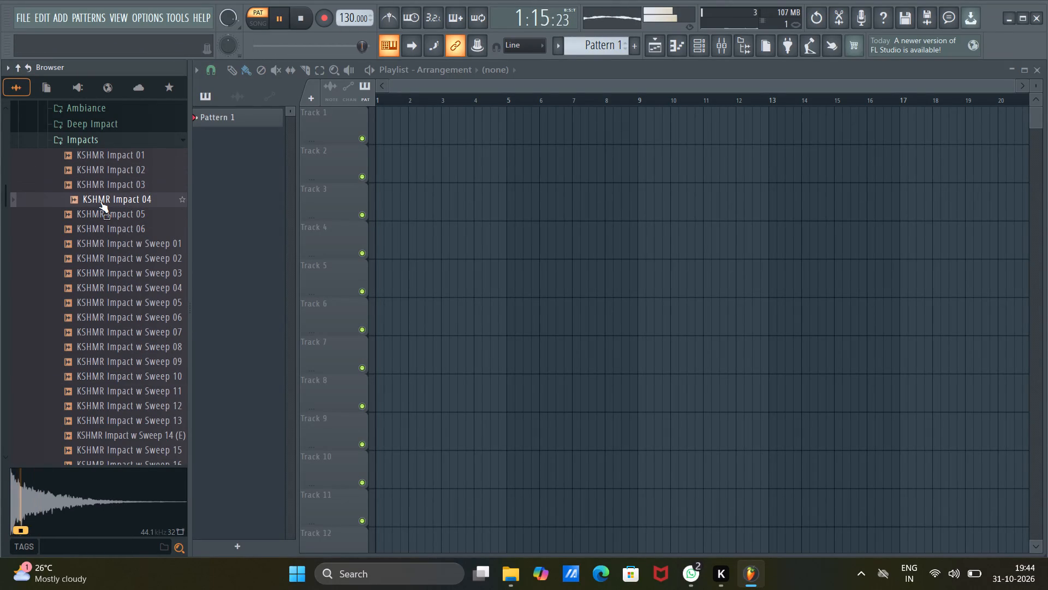
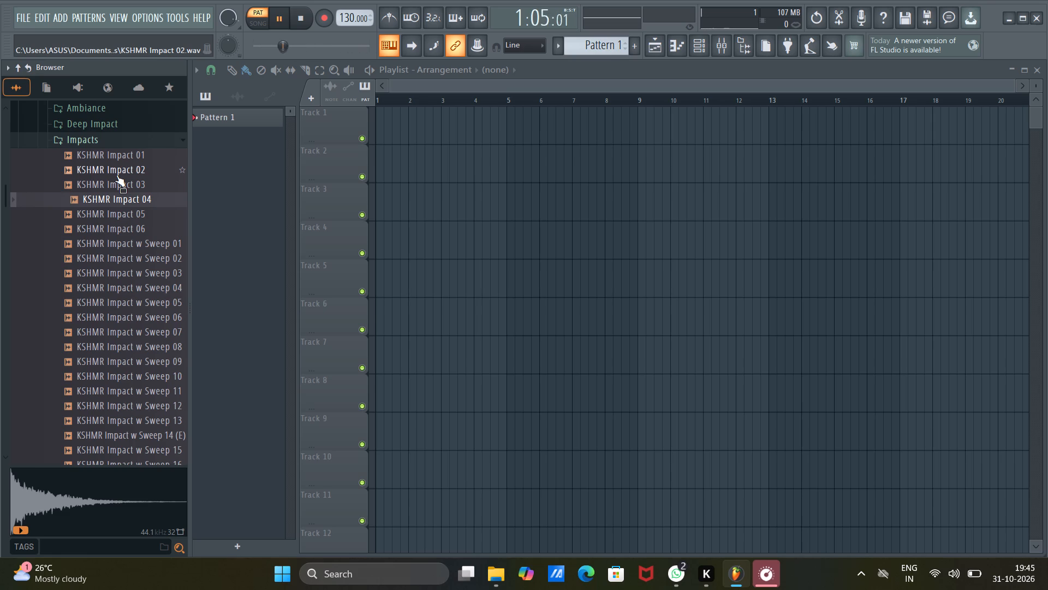
# Audition several KSHMR Impact samples and a few KSHMR Impact w Sweep samples in the Impacts folder.
pyautogui.click(126, 220)
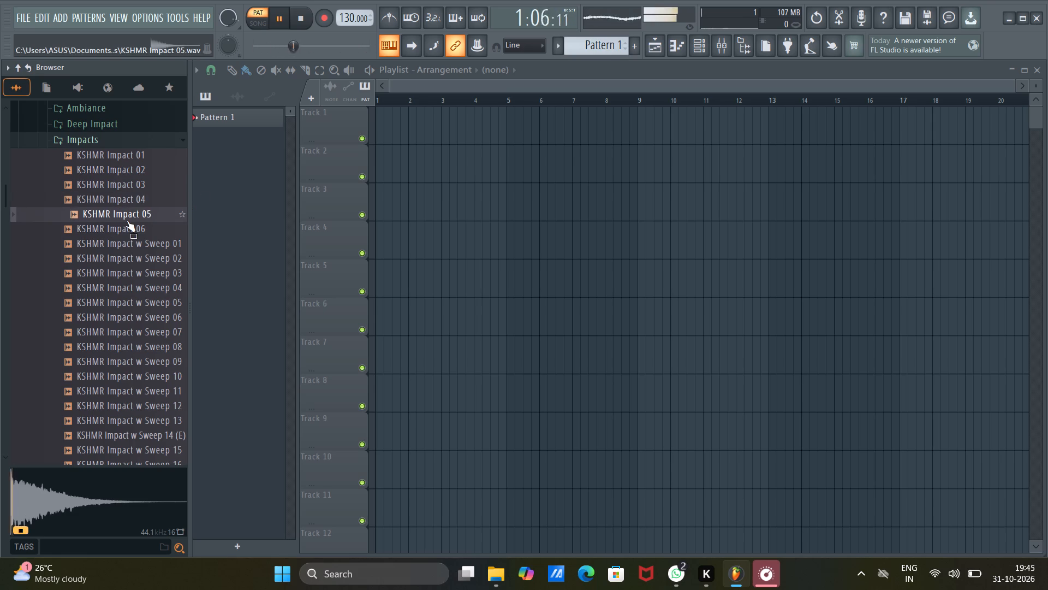
pyautogui.click(116, 183)
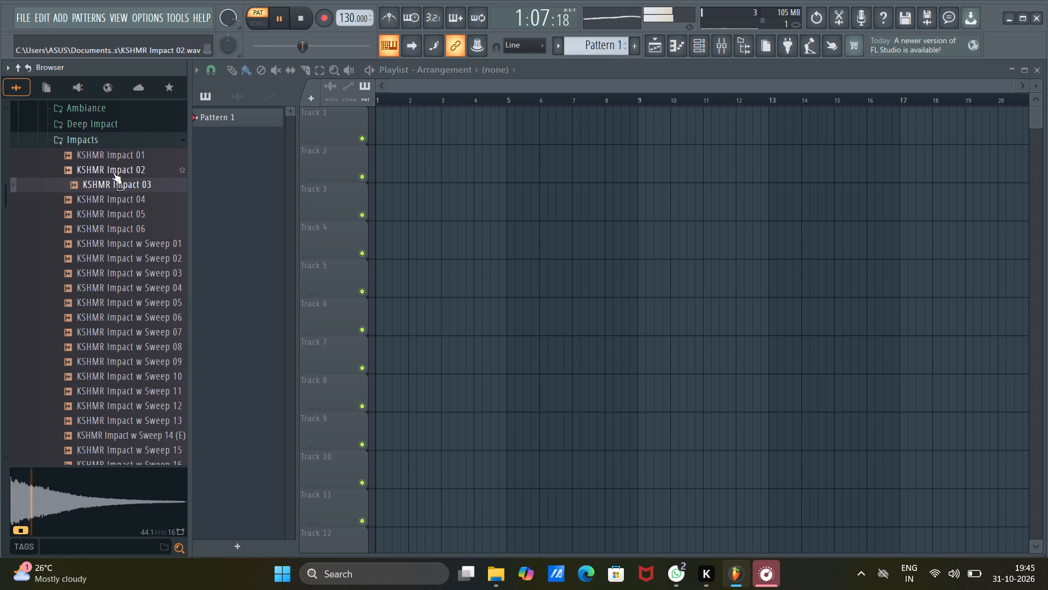
pyautogui.click(113, 172)
pyautogui.click(110, 158)
pyautogui.click(112, 228)
pyautogui.click(116, 281)
pyautogui.click(125, 324)
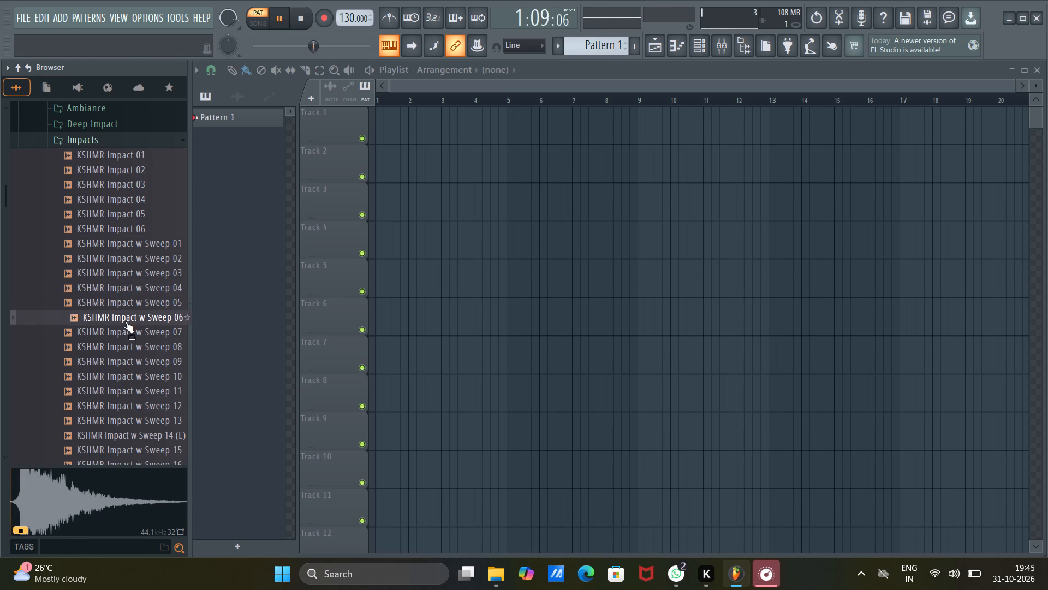
# Switch to the Realtek Audio Console and close its window.
pyautogui.click(761, 580)
pyautogui.click(717, 17)
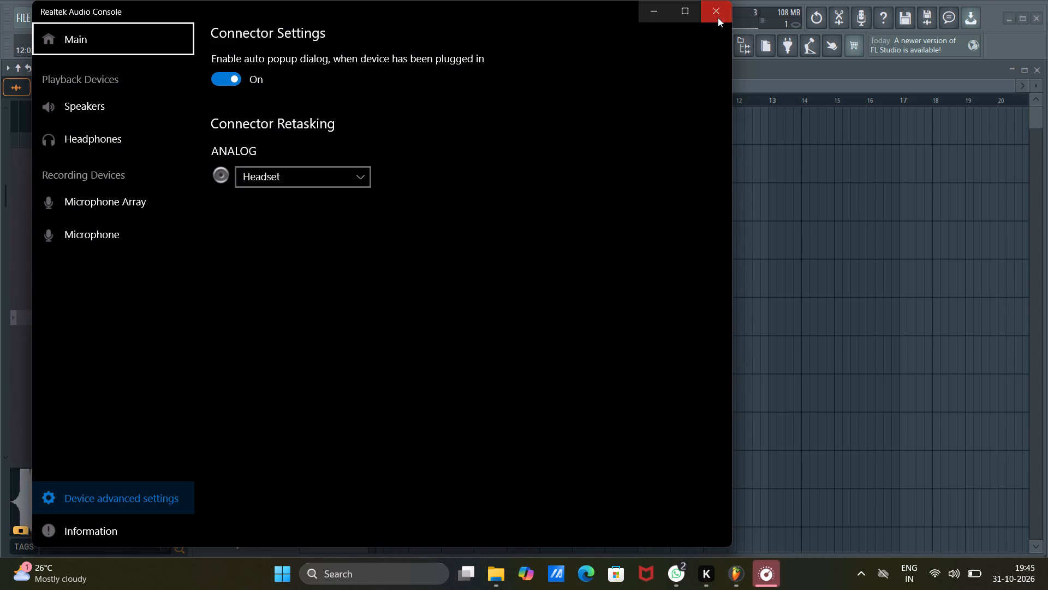
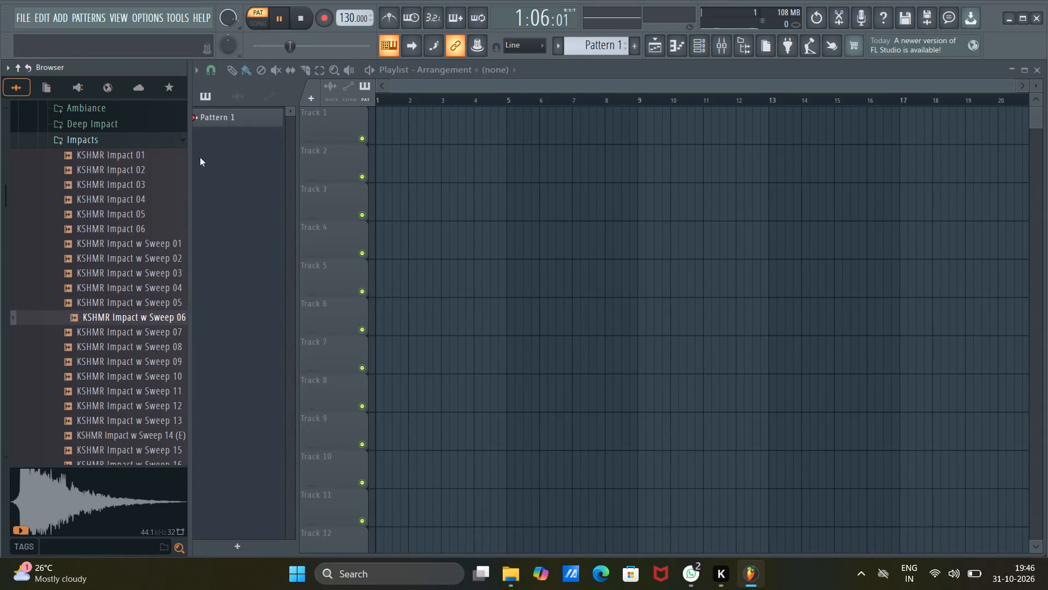
# Change playback from pattern to song mode and stop the playback.
pyautogui.click(260, 18)
pyautogui.press('space')
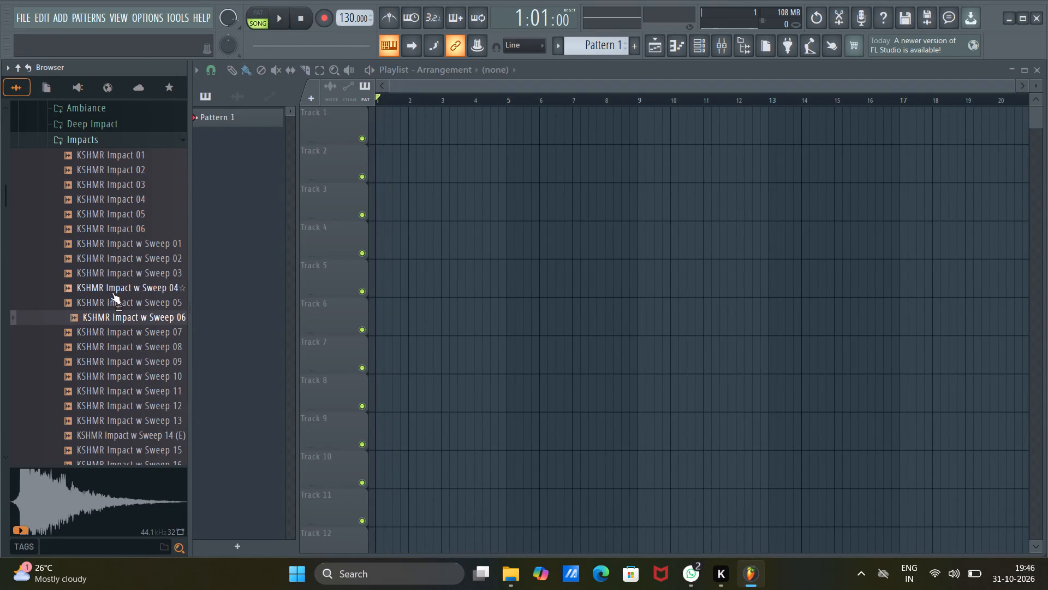
# Audition the KSHMR Impact w Sweep 02 and KSHMR Impact 02 samples in the Impacts folder.
pyautogui.click(134, 257)
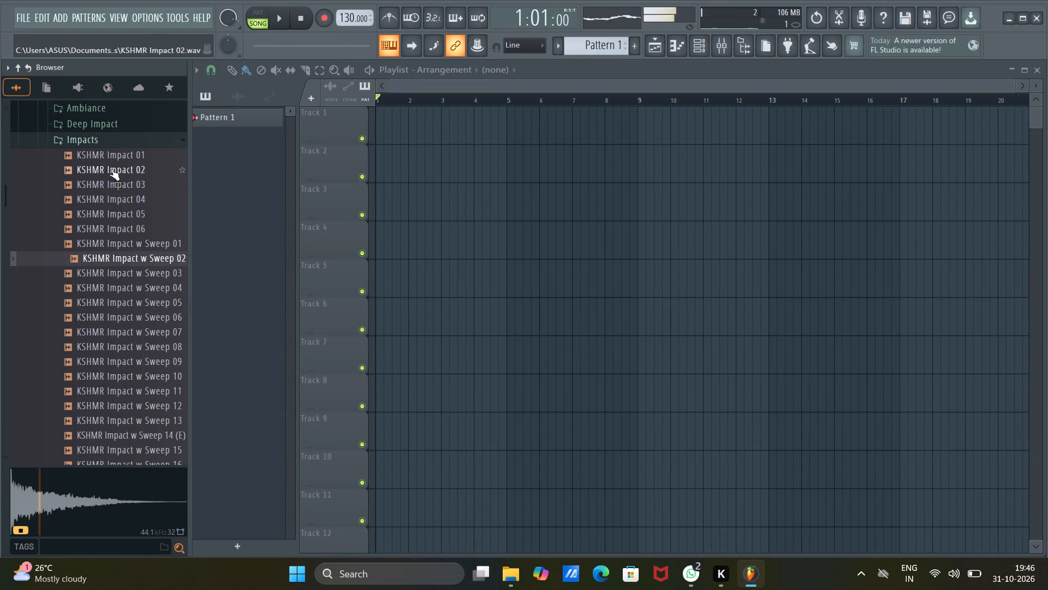
pyautogui.click(111, 169)
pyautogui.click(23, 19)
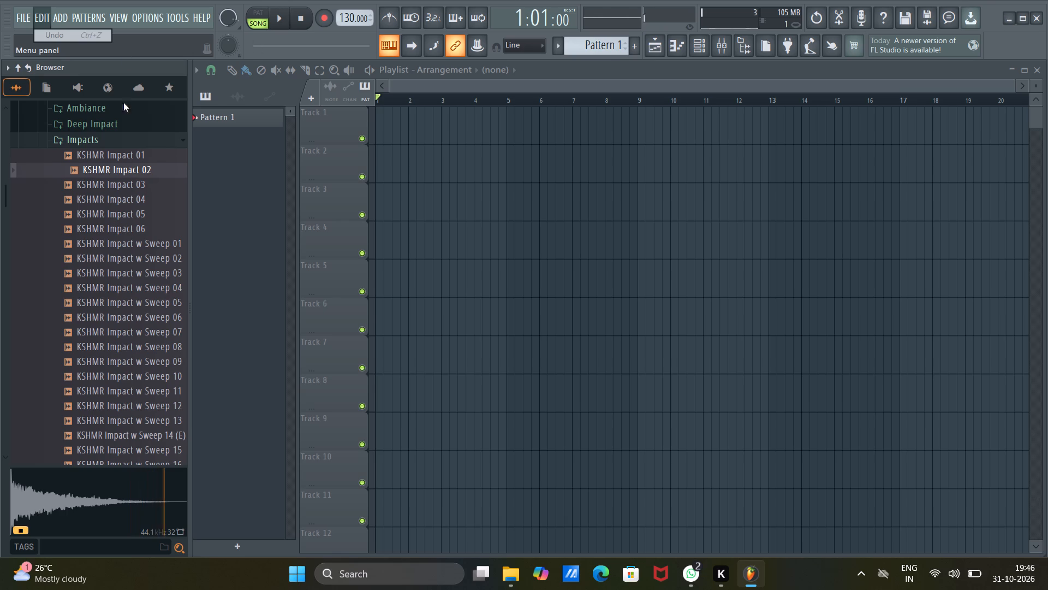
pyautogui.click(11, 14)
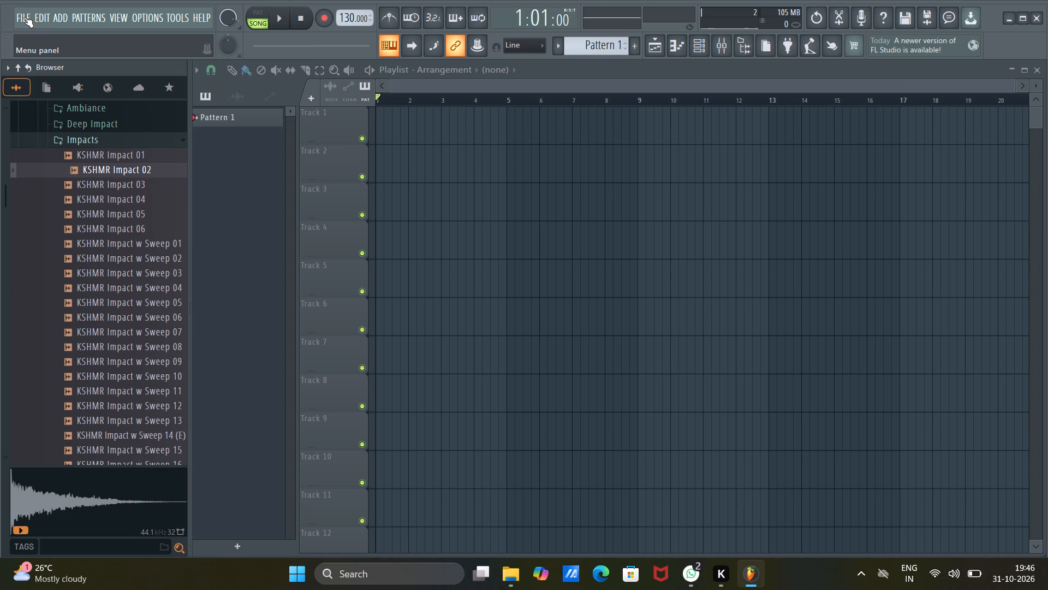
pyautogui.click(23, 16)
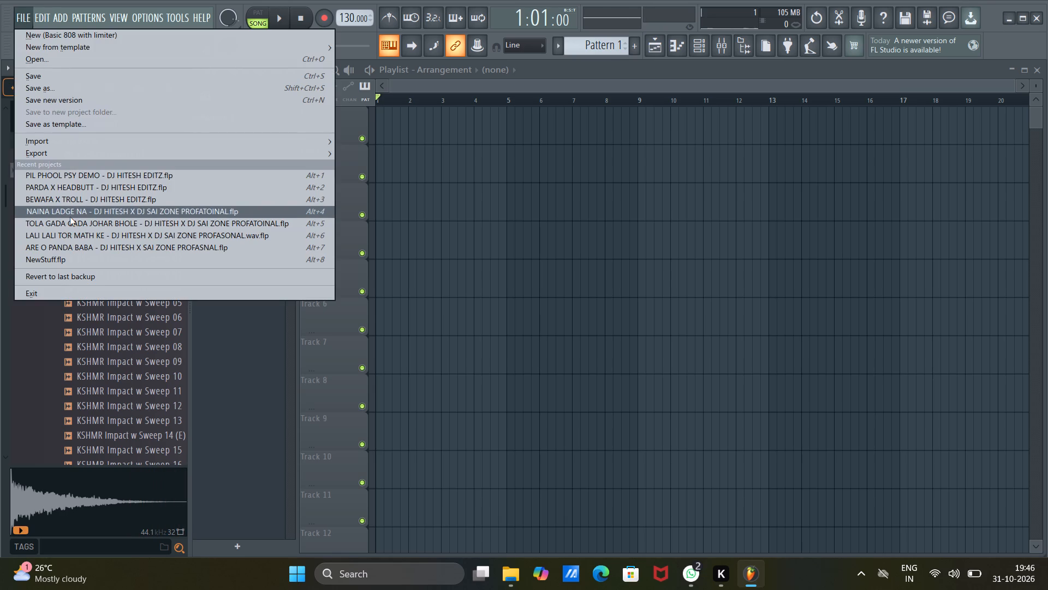
# Switch to the File Explorer window showing the Downloads folder and minimize FL Studio.
pyautogui.click(512, 579)
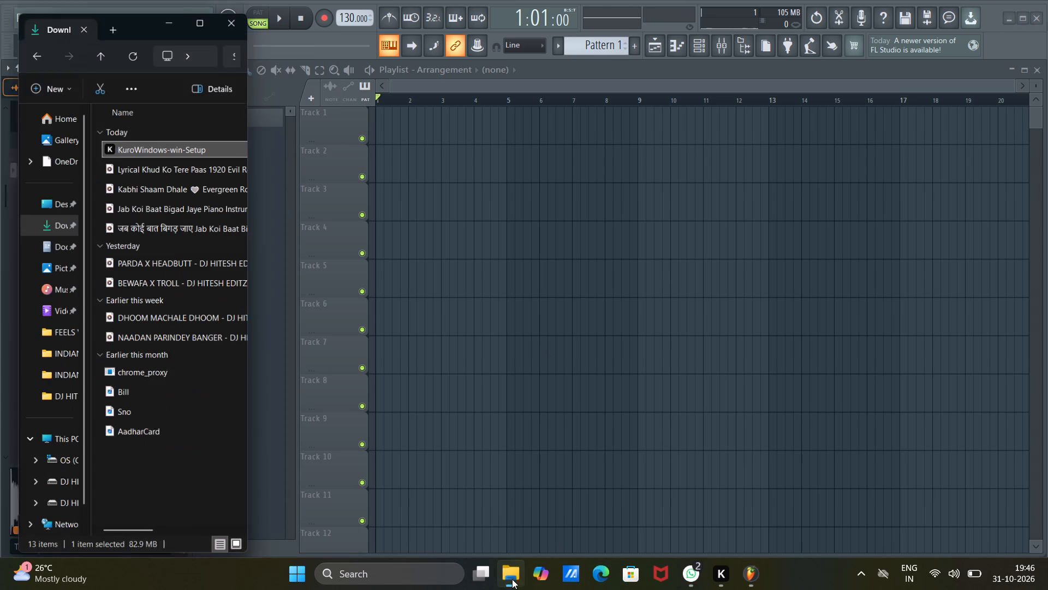
pyautogui.click(1005, 21)
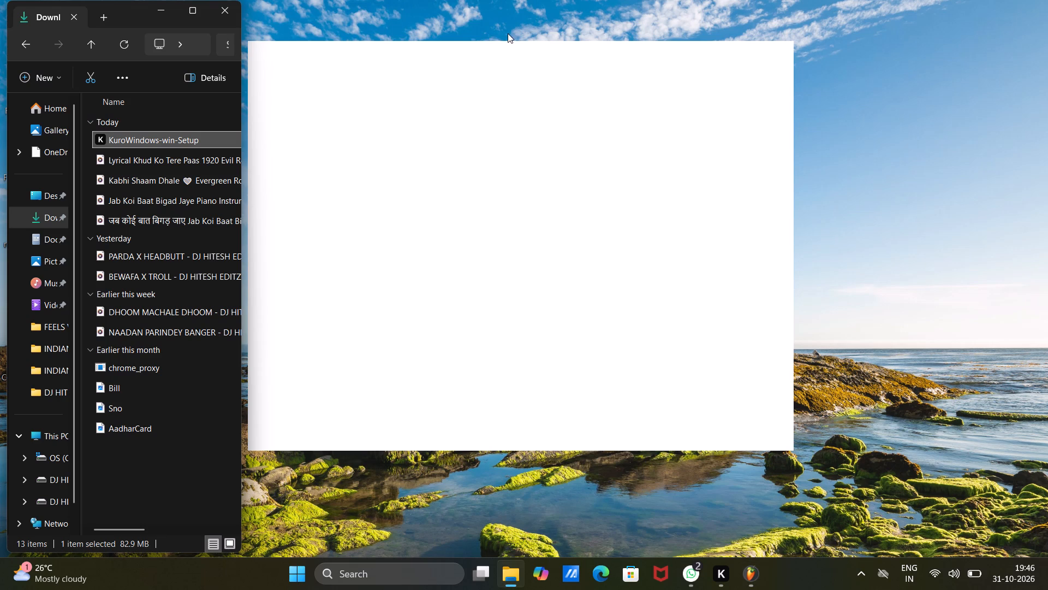
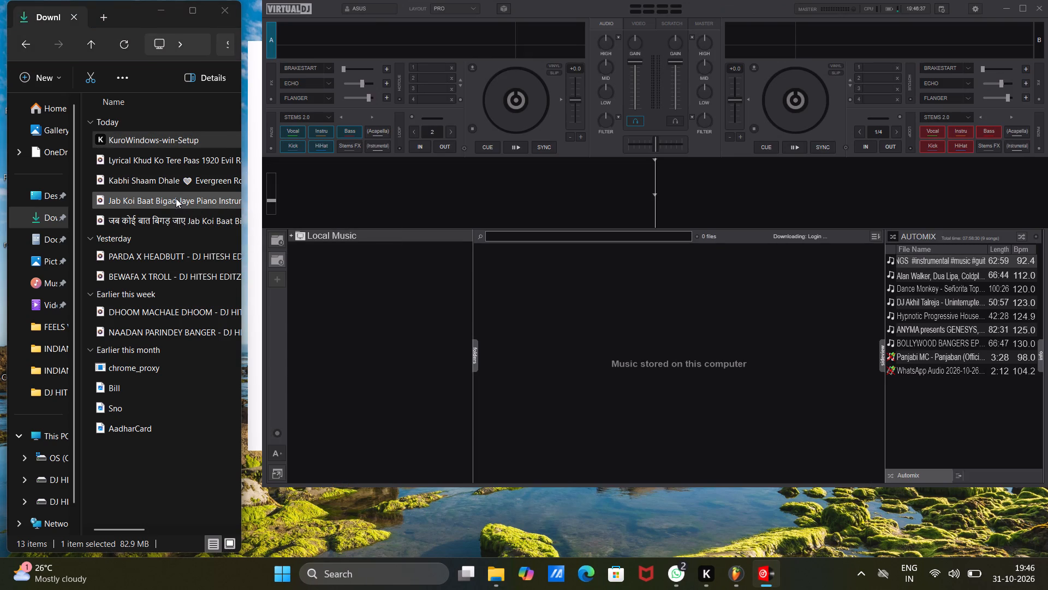
# Select the Lyrical Khud Ko Tere Paas file in Downloads and open the Documents folder in File Explorer.
pyautogui.click(151, 167)
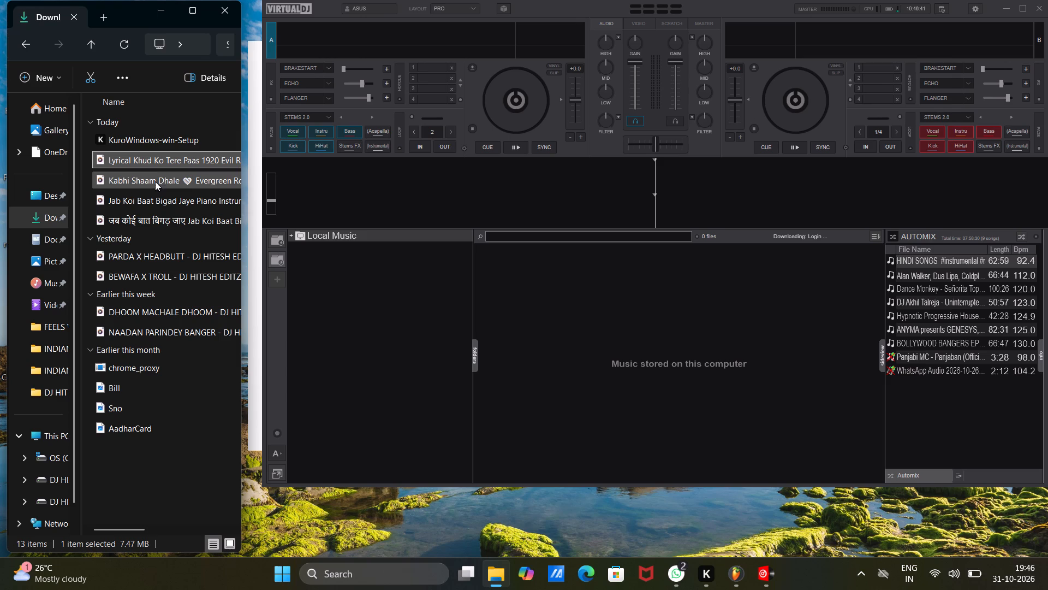
pyautogui.click(48, 242)
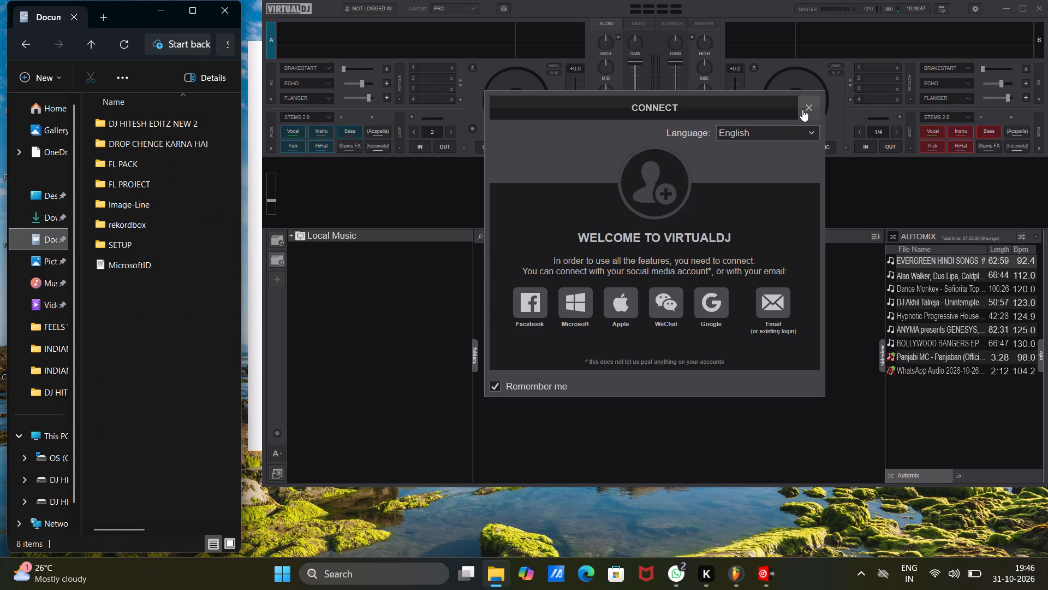
# Switch to VirtualDJ, dismiss its account connection dialog, close the Tip of the Day pane and agree to skip connecting.
pyautogui.click(802, 109)
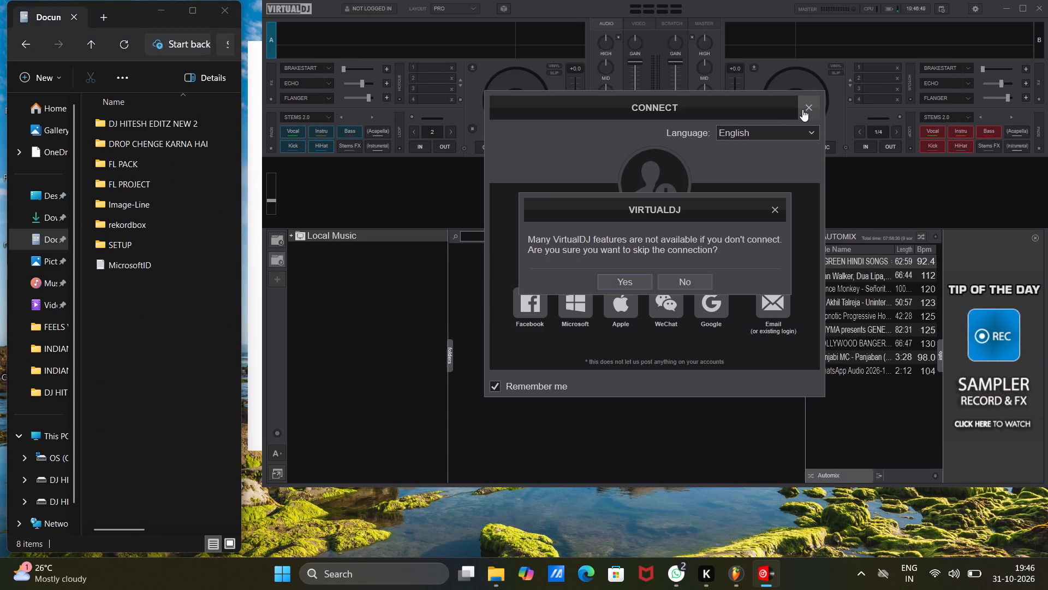
pyautogui.click(1036, 233)
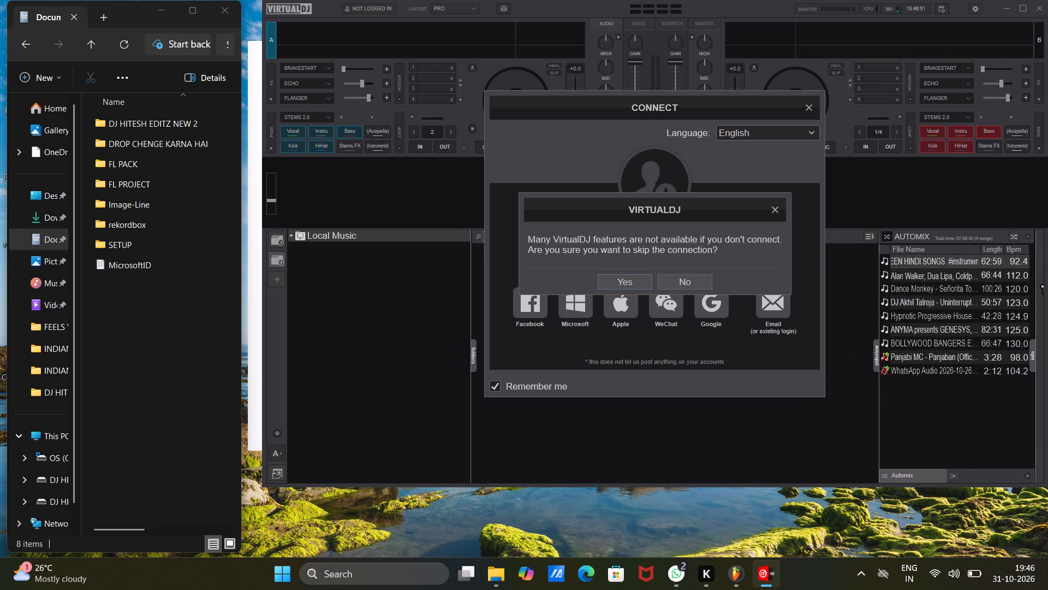
pyautogui.click(639, 281)
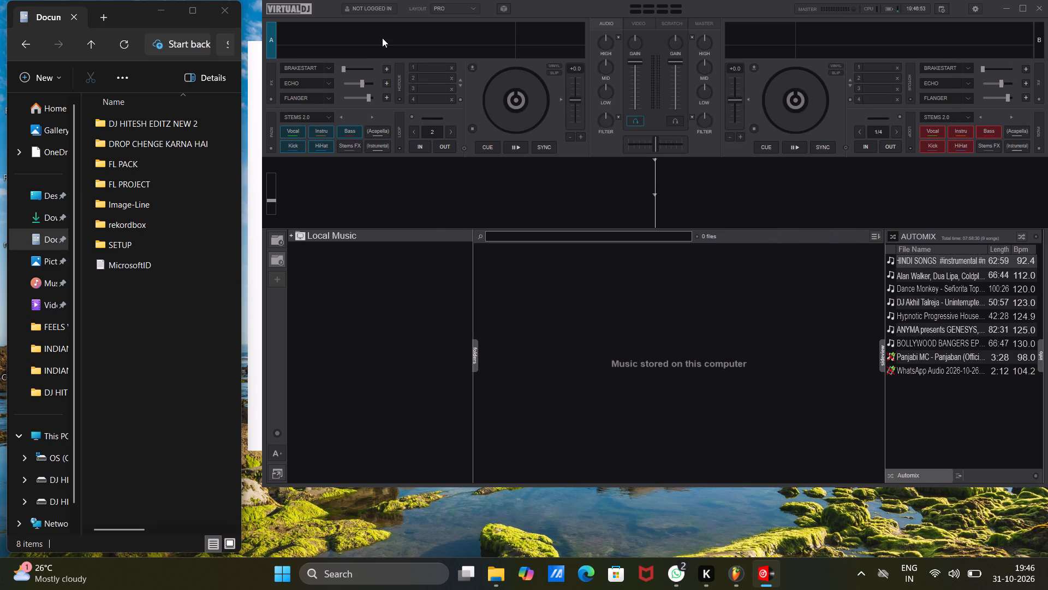
# Open the VirtualDJ account connection dialog from the login status.
pyautogui.click(377, 11)
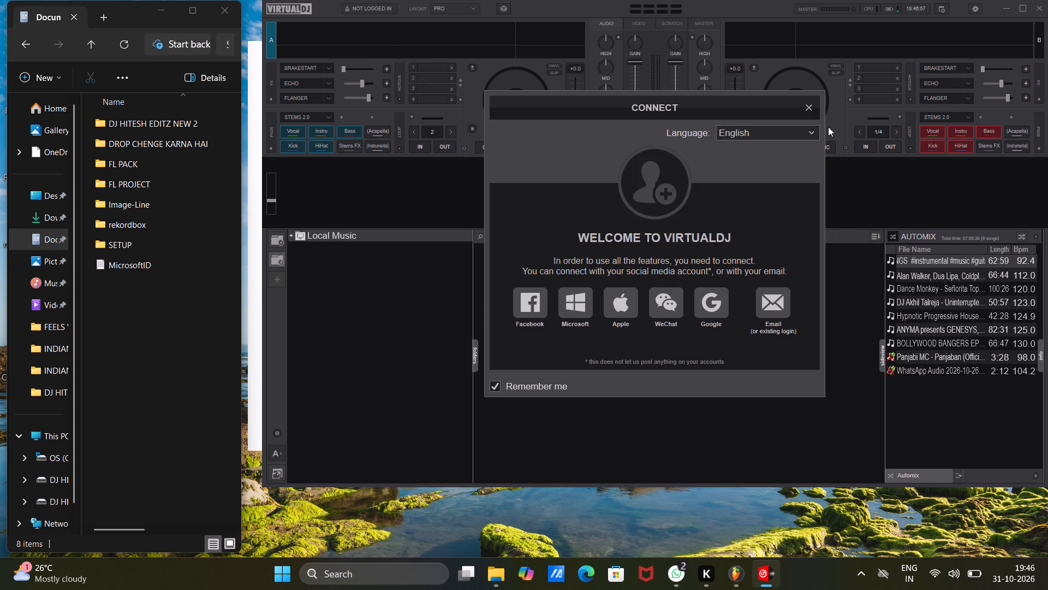
# Dismiss the VirtualDJ account connection dialog without signing in.
pyautogui.click(811, 109)
pyautogui.click(636, 280)
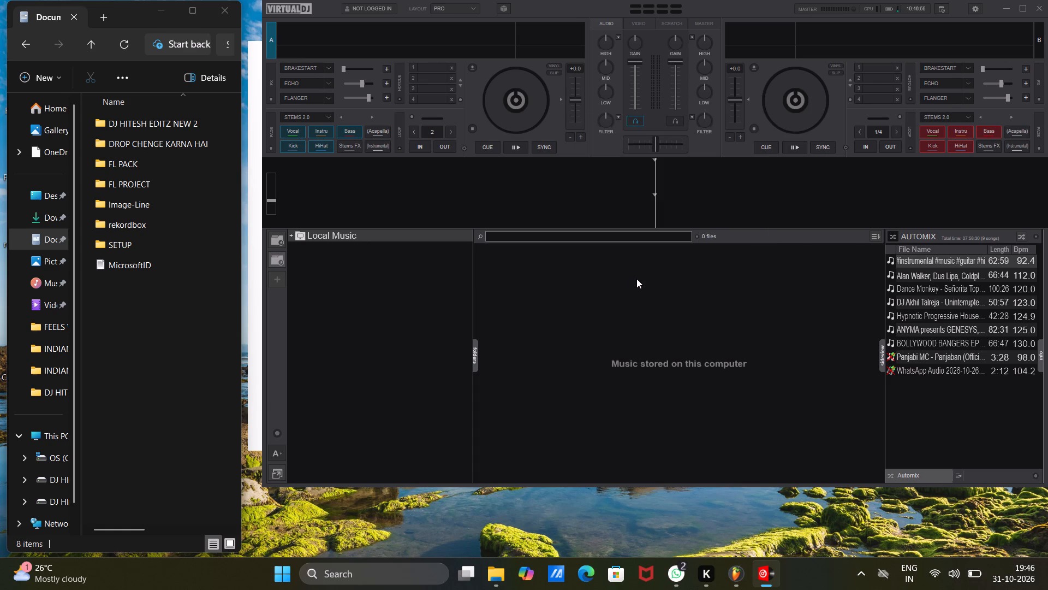
# Browse VirtualDJ's local music drives and list the tracks in the CHHATING folder on drive D:.
pyautogui.click(336, 237)
pyautogui.click(336, 236)
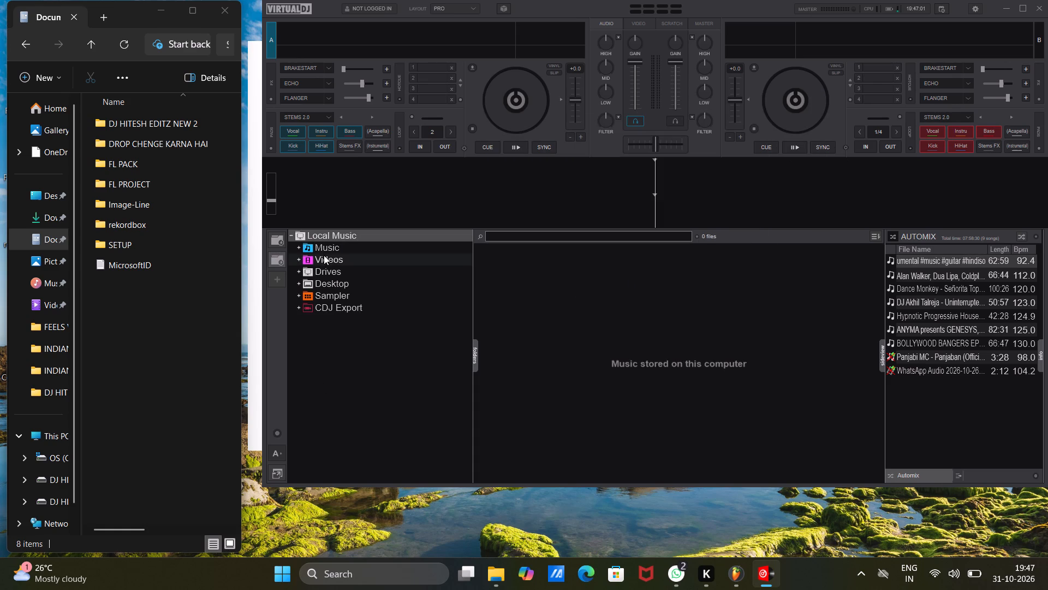
pyautogui.click(331, 273)
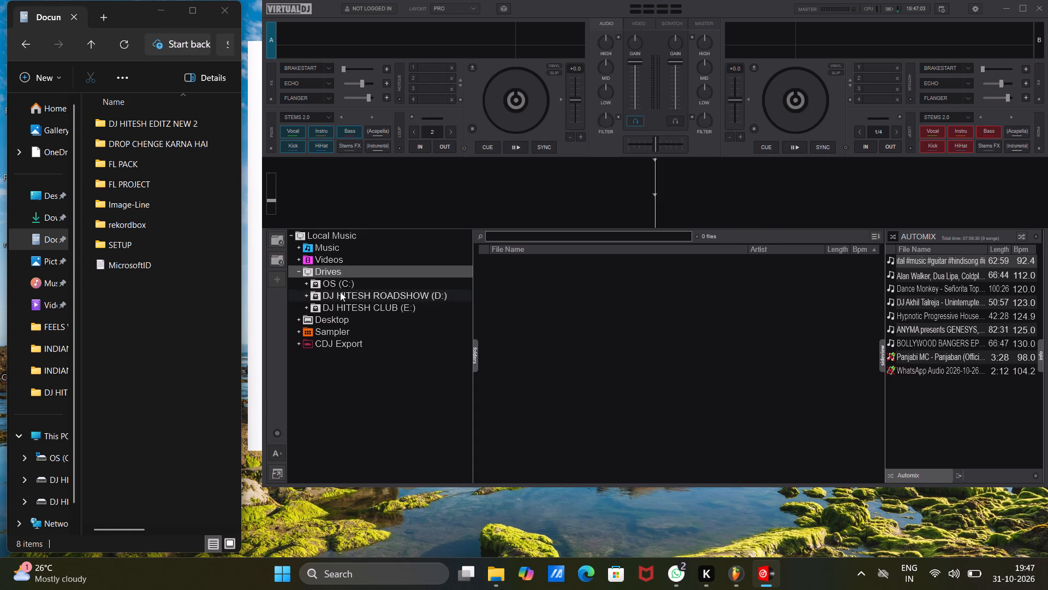
pyautogui.click(363, 298)
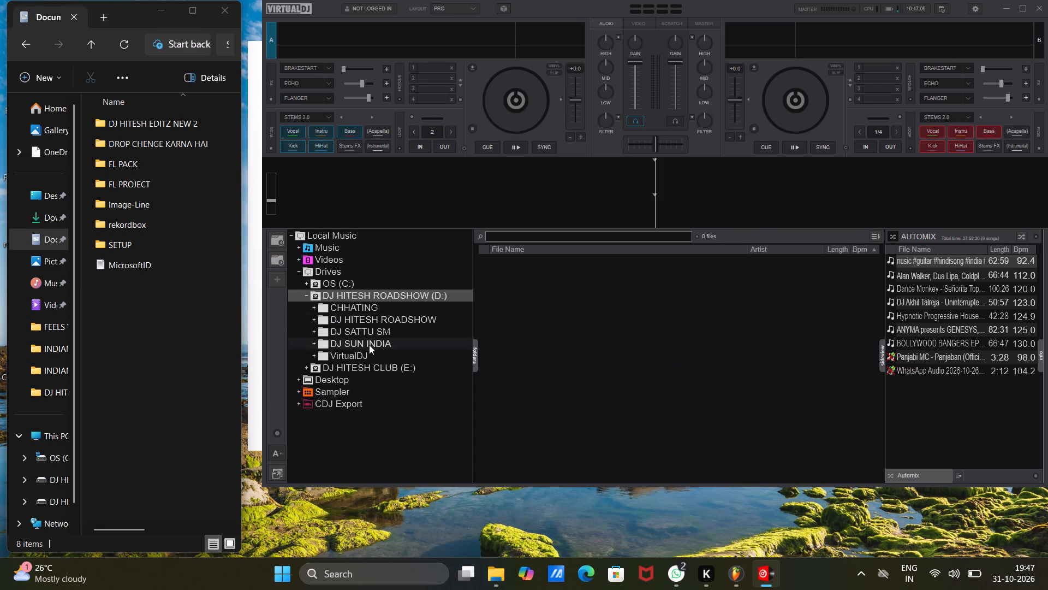
pyautogui.click(361, 316)
pyautogui.click(361, 316)
pyautogui.click(348, 306)
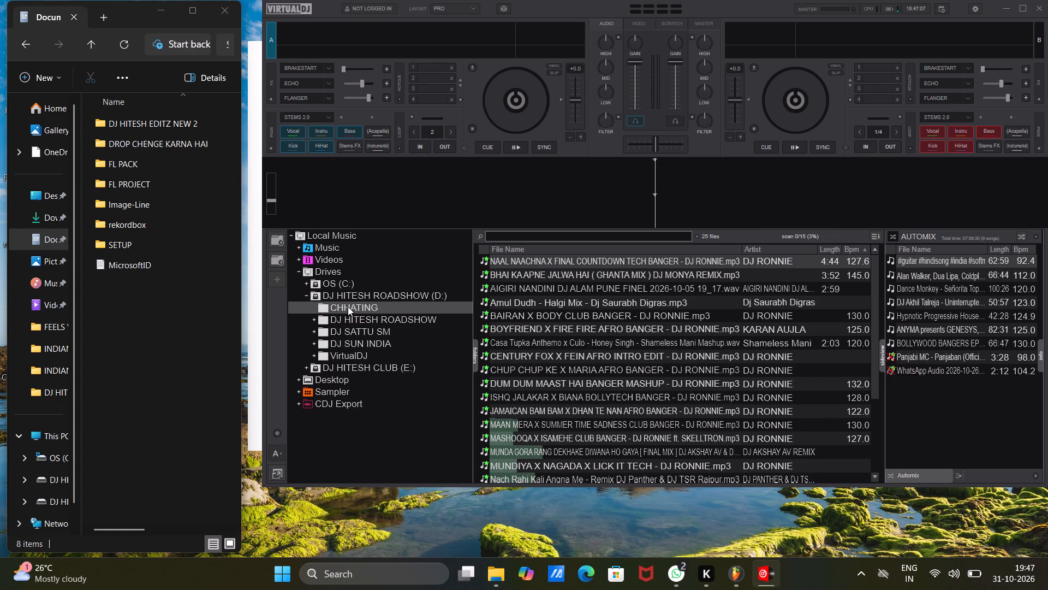
# Load TU PEHLA PEHLA PYAR HAI BANGER MASHUP from the DROP CHENGE KARNA HAI folder in File Explorer onto VirtualDJ deck A and play it.
pyautogui.doubleClick(122, 144)
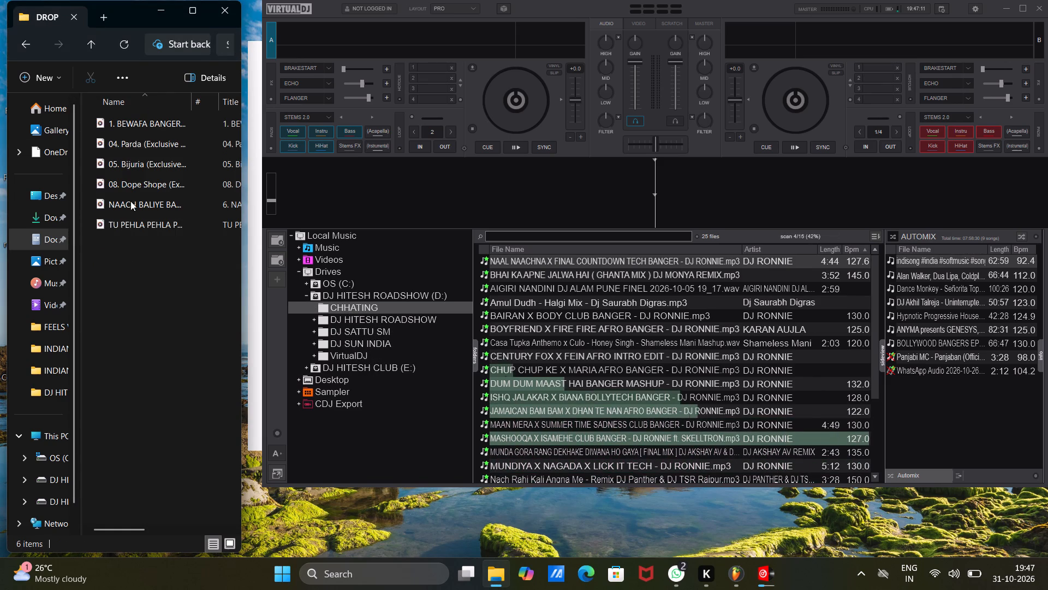
pyautogui.moveTo(138, 223); pyautogui.dragTo(389, 62)
pyautogui.click(516, 143)
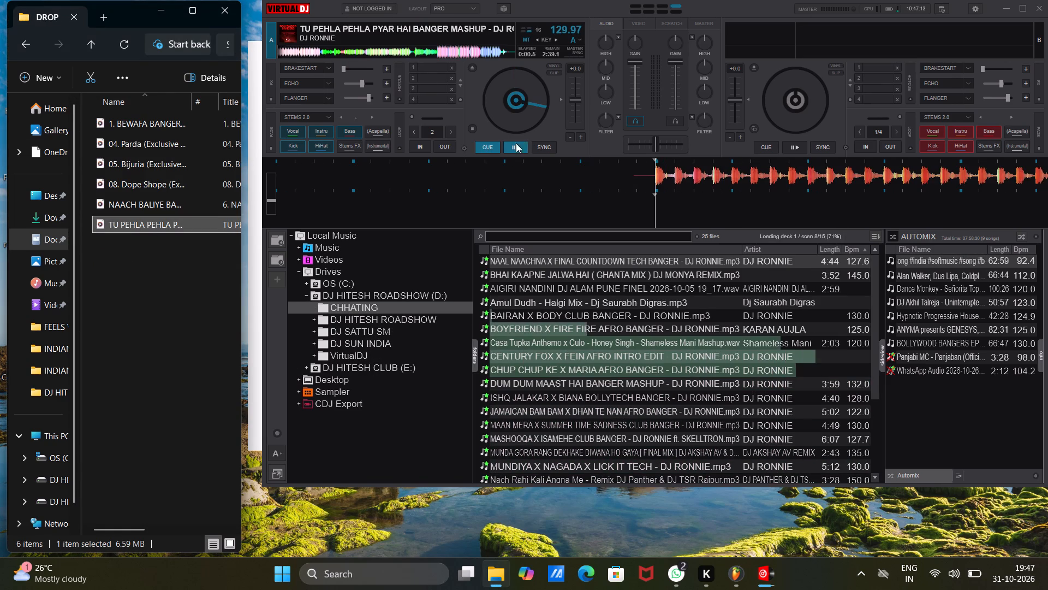
# Audition the mashup on deck A by jumping through its sections up to the late drop, and return to the cue point.
pyautogui.click(319, 51)
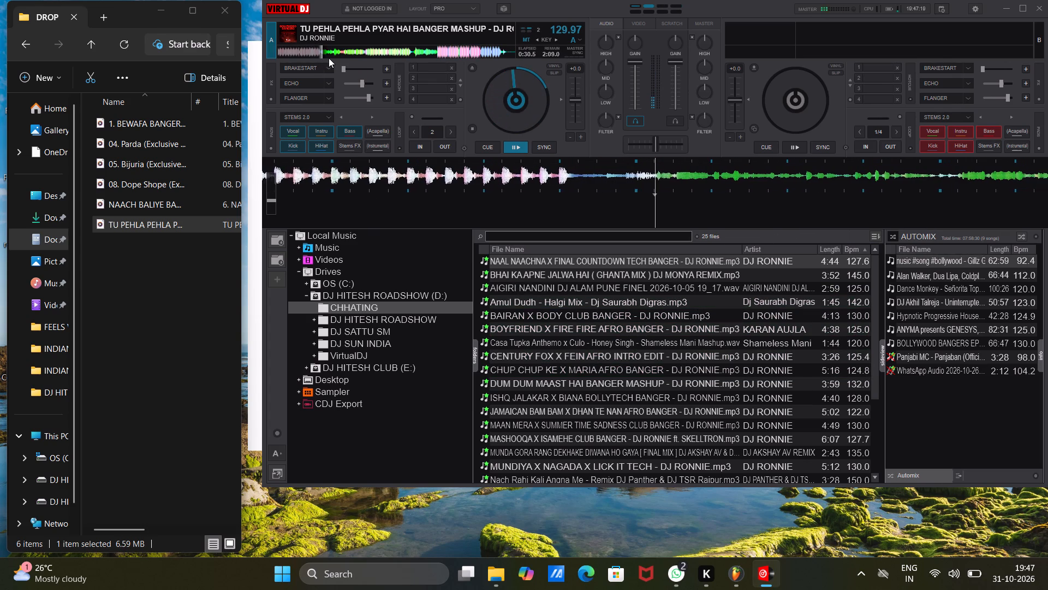
pyautogui.click(331, 53)
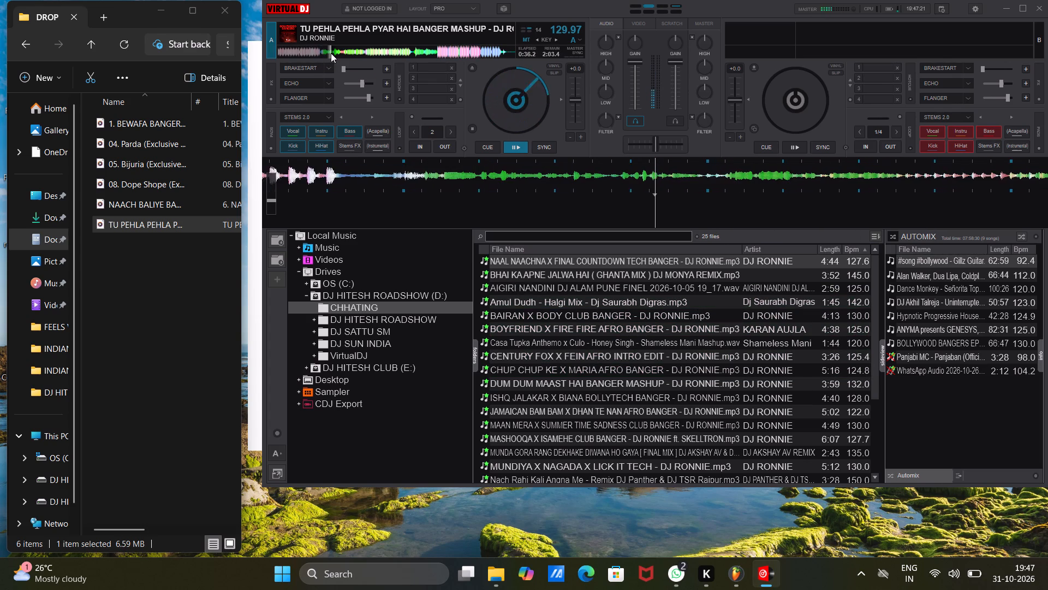
pyautogui.click(334, 54)
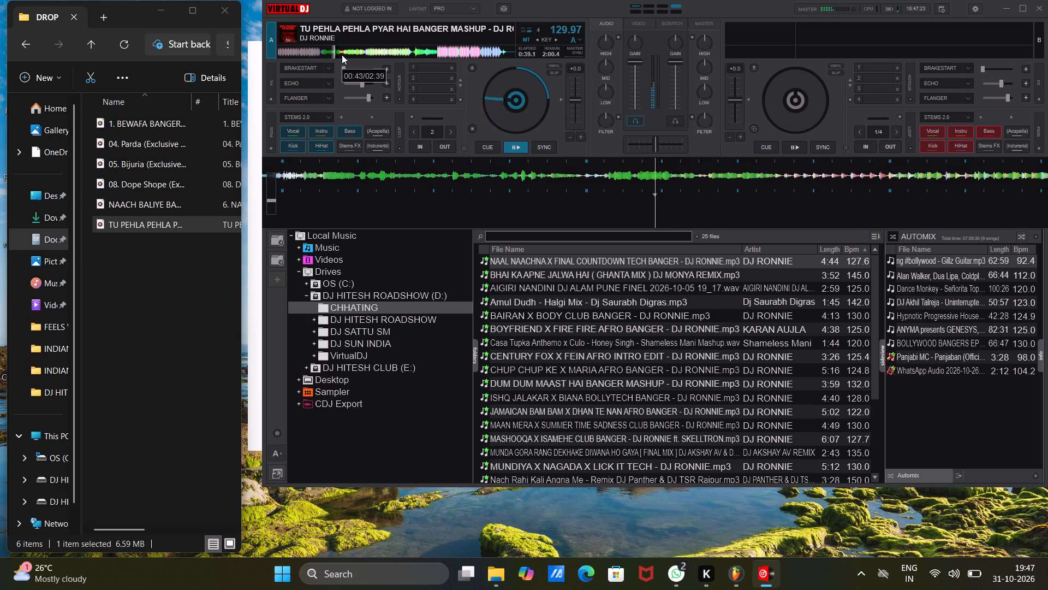
pyautogui.click(342, 54)
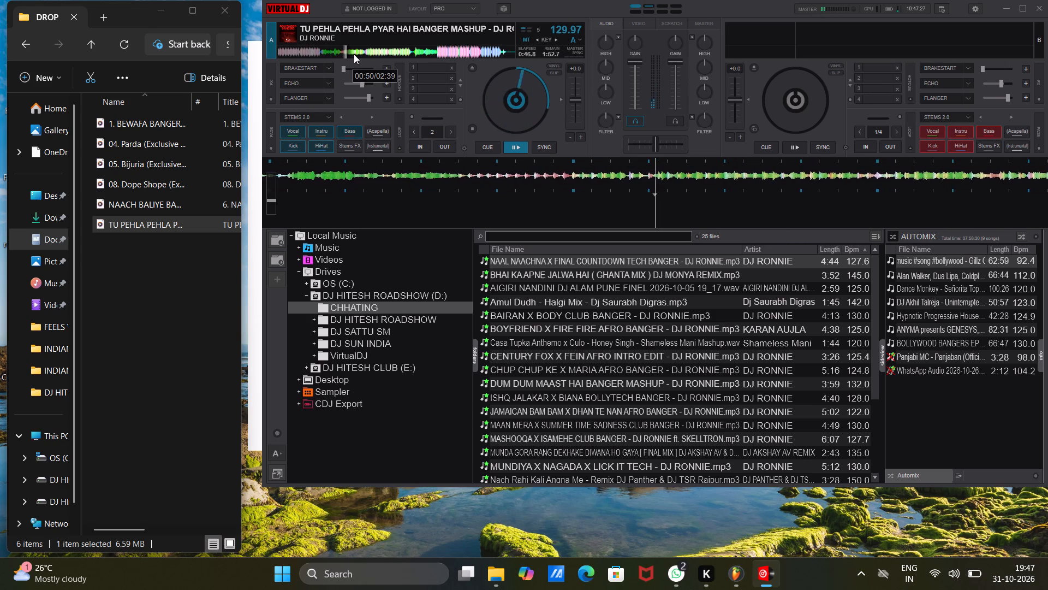
pyautogui.click(354, 54)
pyautogui.click(359, 50)
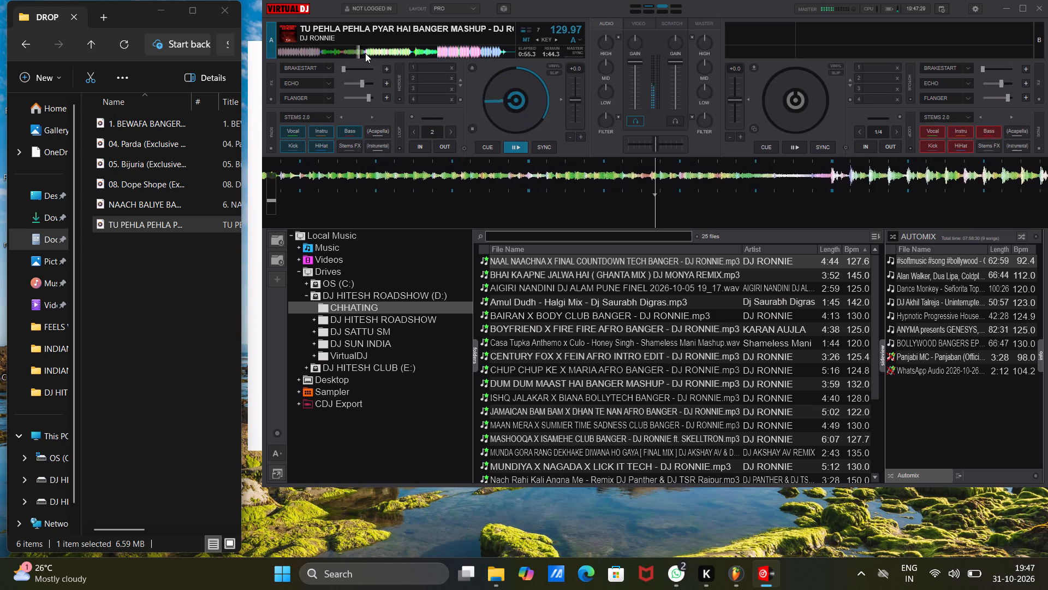
pyautogui.click(364, 51)
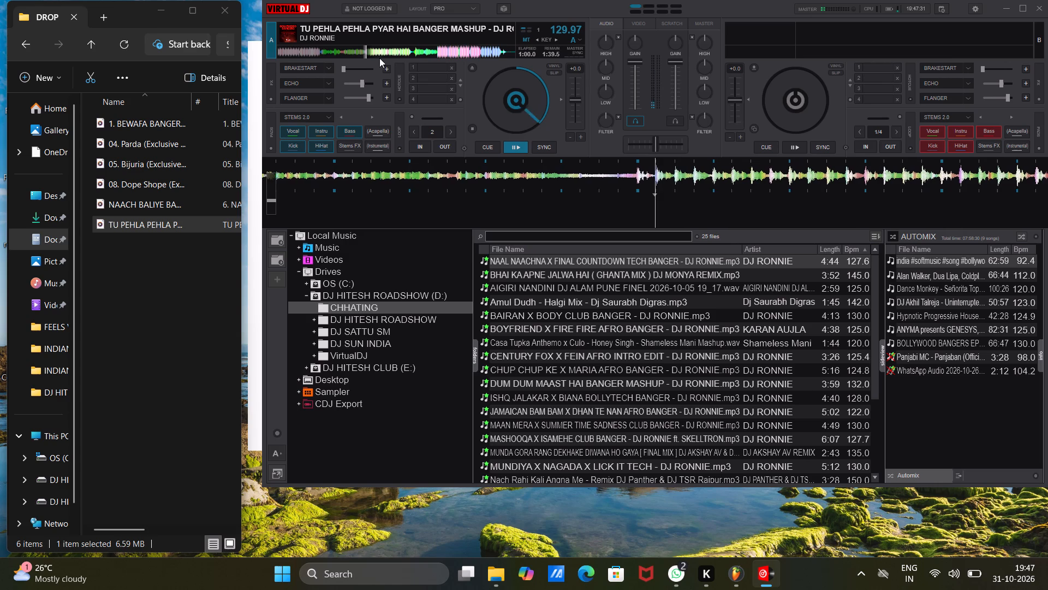
pyautogui.click(380, 51)
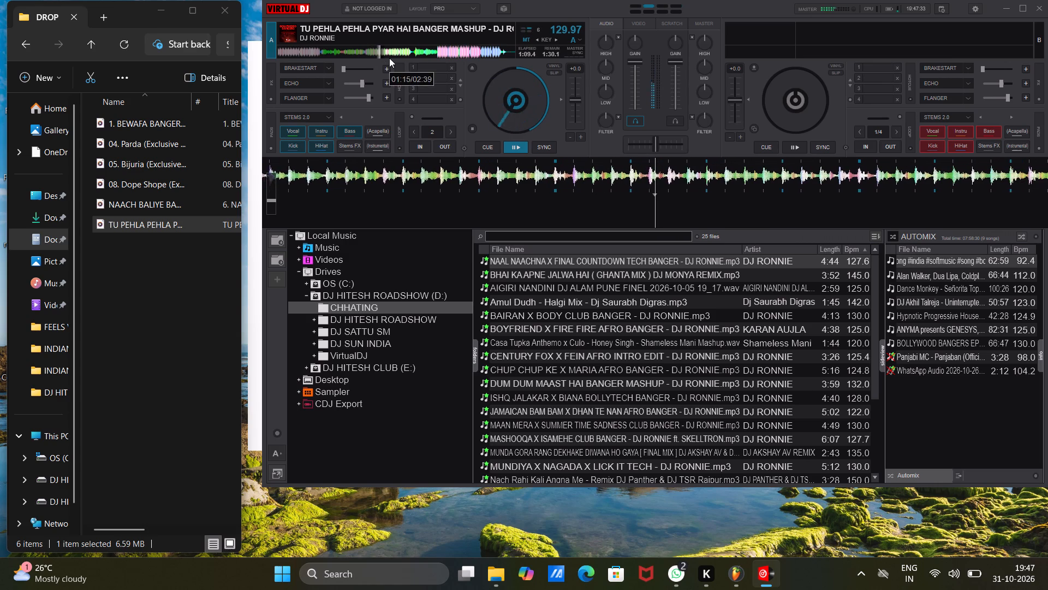
pyautogui.click(390, 55)
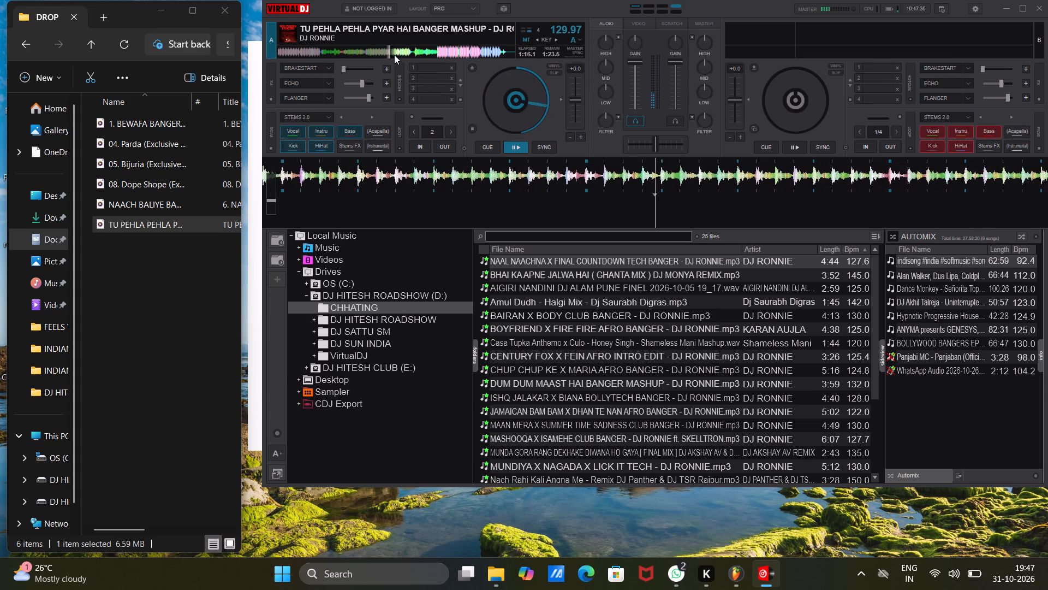
pyautogui.click(394, 55)
pyautogui.click(398, 55)
pyautogui.click(403, 55)
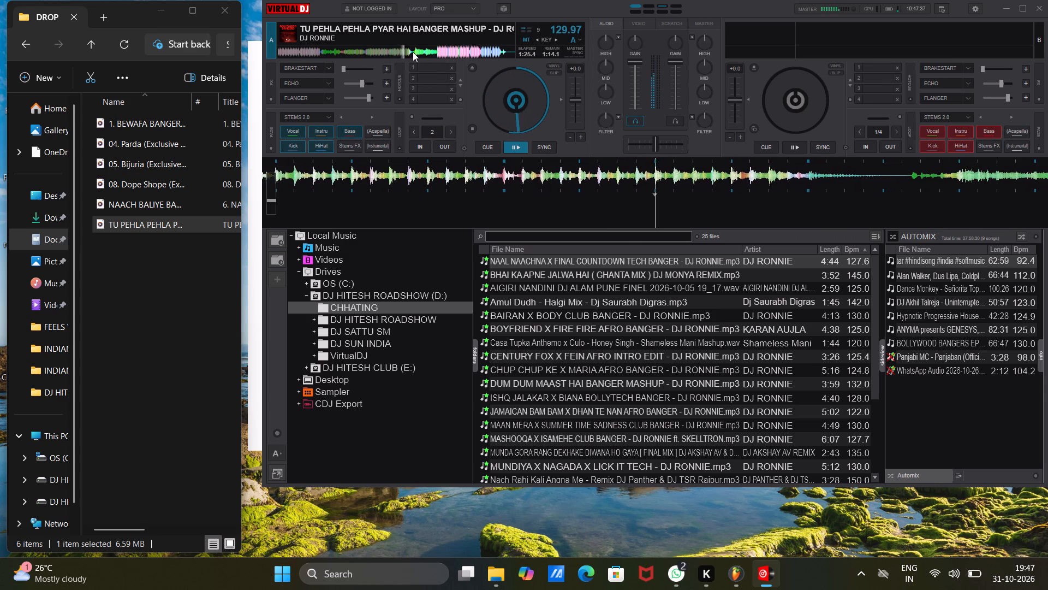
pyautogui.click(409, 52)
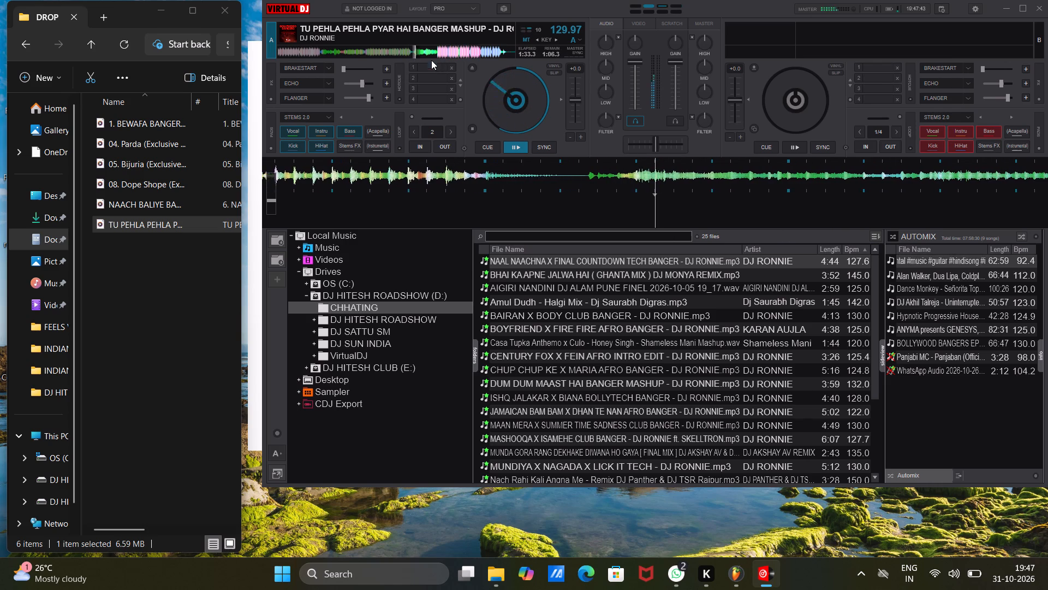
pyautogui.click(424, 57)
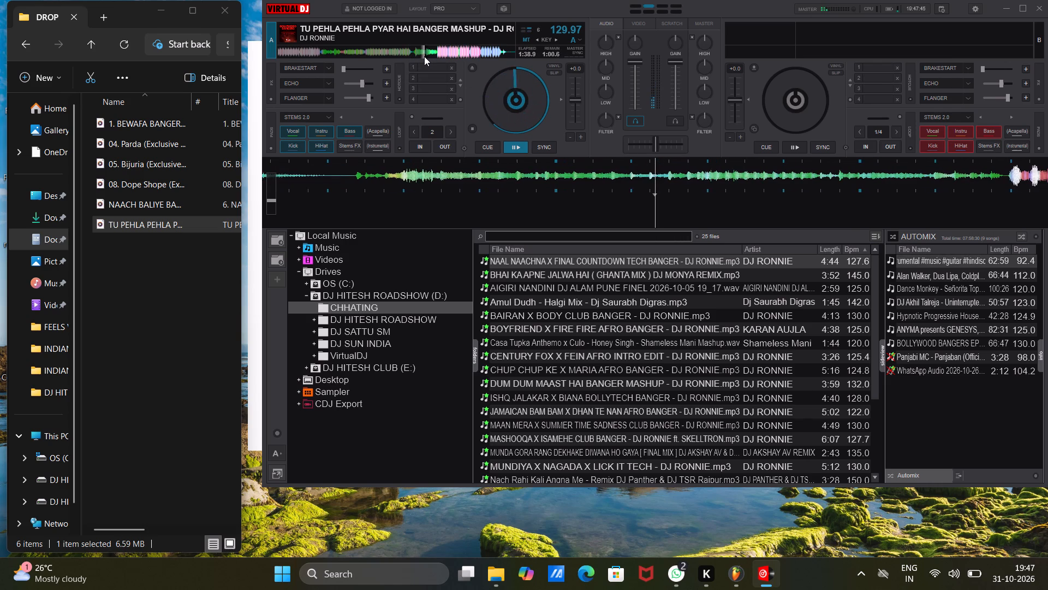
pyautogui.click(433, 55)
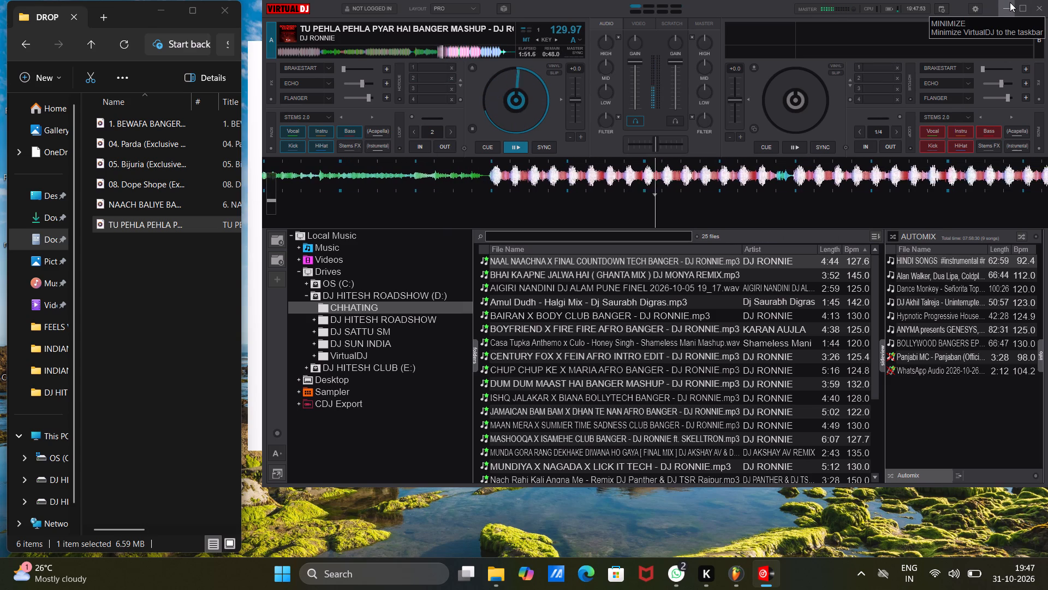
pyautogui.click(488, 144)
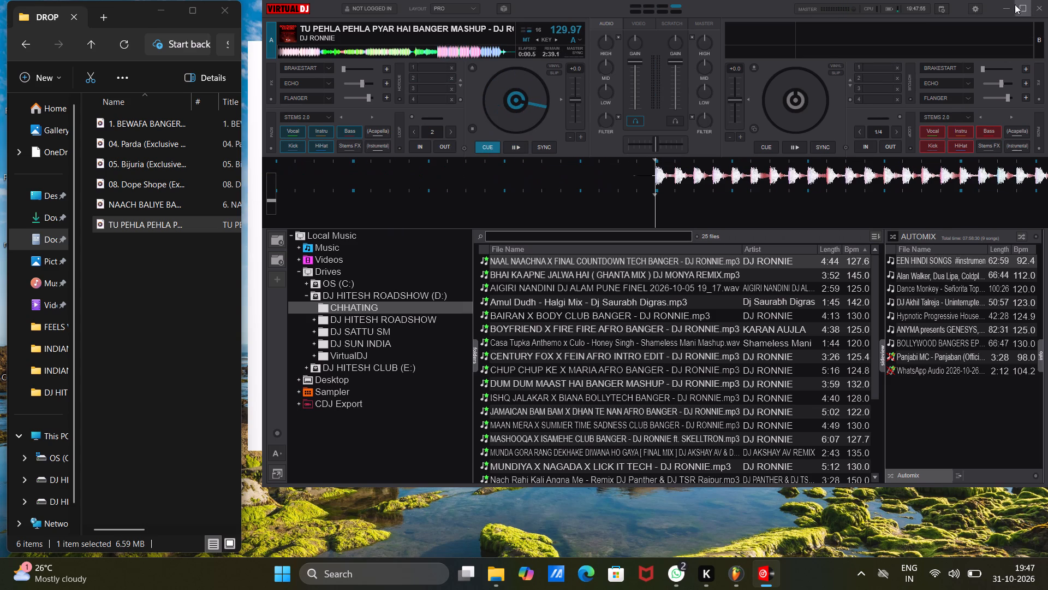
# Minimize VirtualDJ and place the TU PEHLA PEHLA PYAR HAI file from File Explorer at the start of Track 2 in FL Studio's playlist.
pyautogui.click(1009, 4)
pyautogui.moveTo(140, 223); pyautogui.dragTo(278, 294)
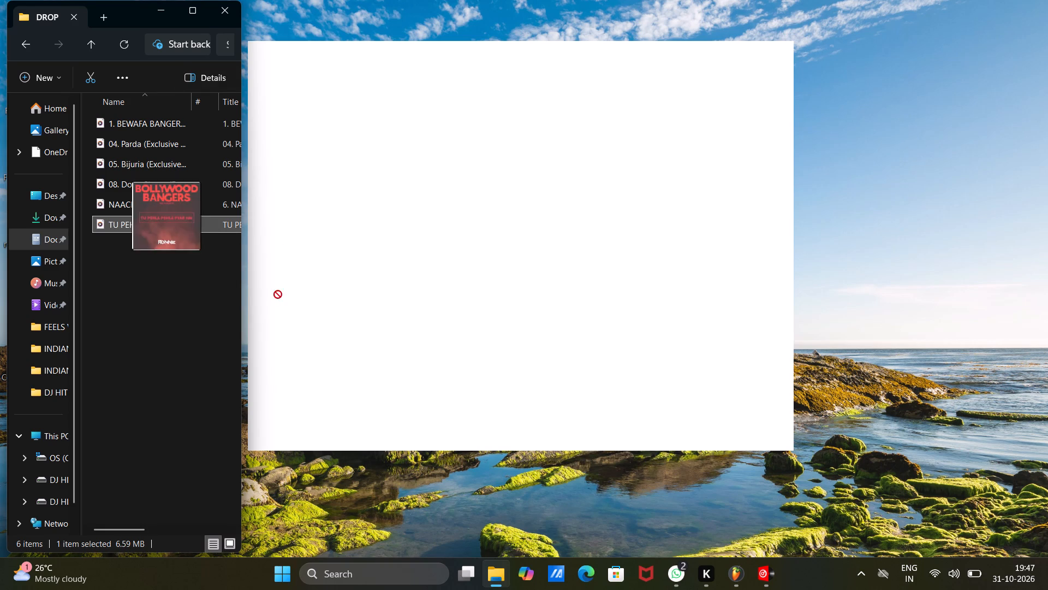
pyautogui.moveTo(278, 294); pyautogui.dragTo(323, 172)
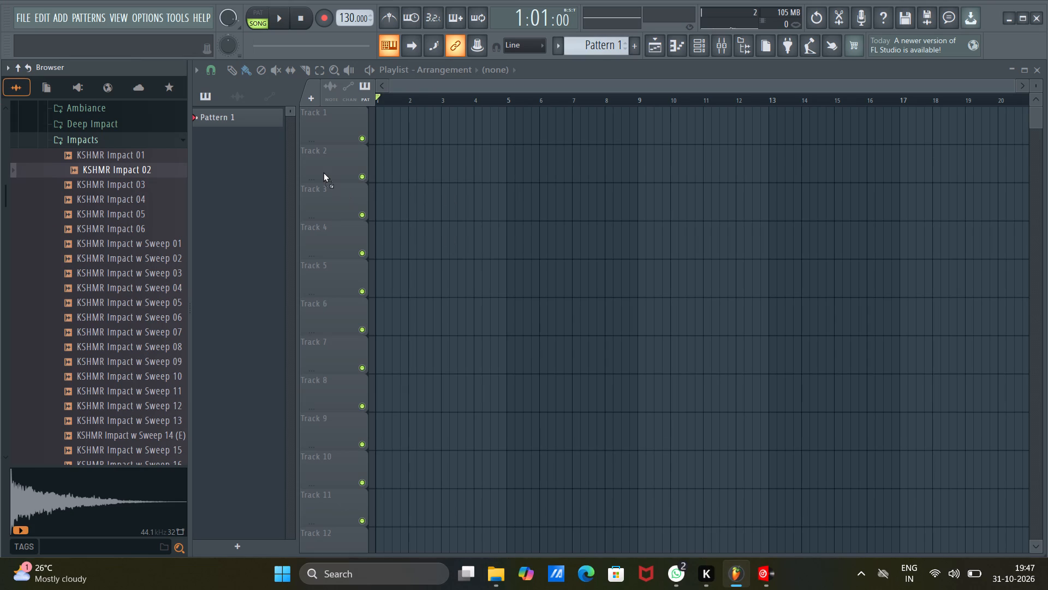
pyautogui.moveTo(323, 172); pyautogui.dragTo(329, 161)
pyautogui.click(500, 323)
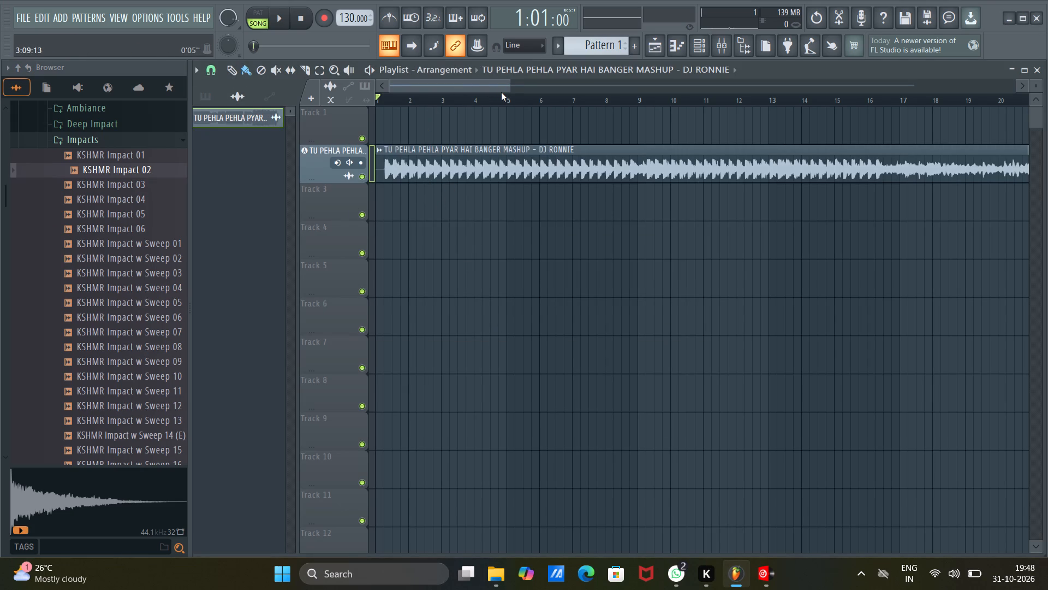
# Switch to VirtualDJ for a brief check of the loaded mashup and return to FL Studio.
pyautogui.click(773, 582)
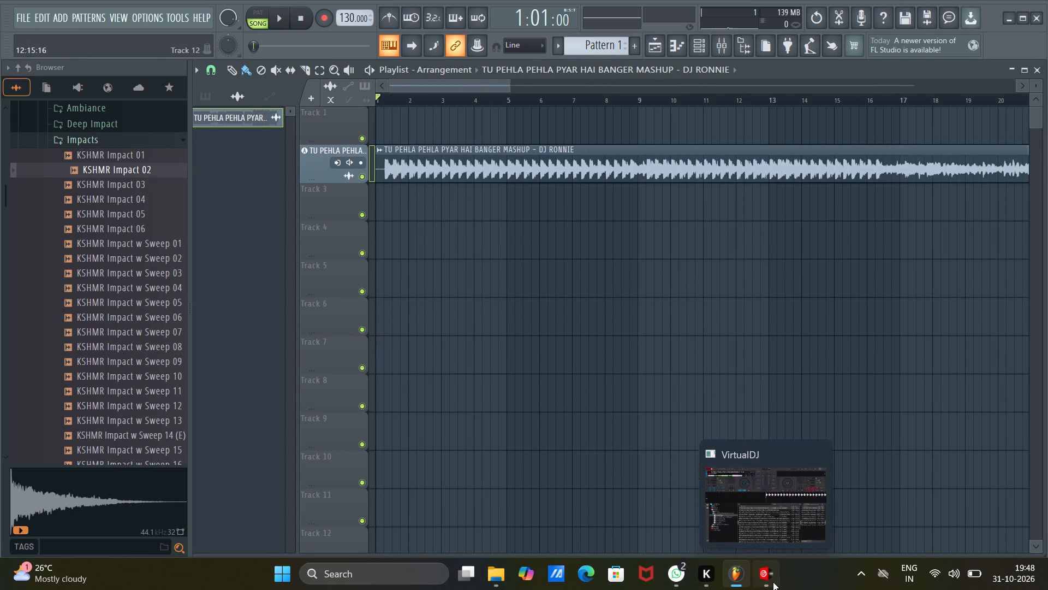
pyautogui.click(767, 579)
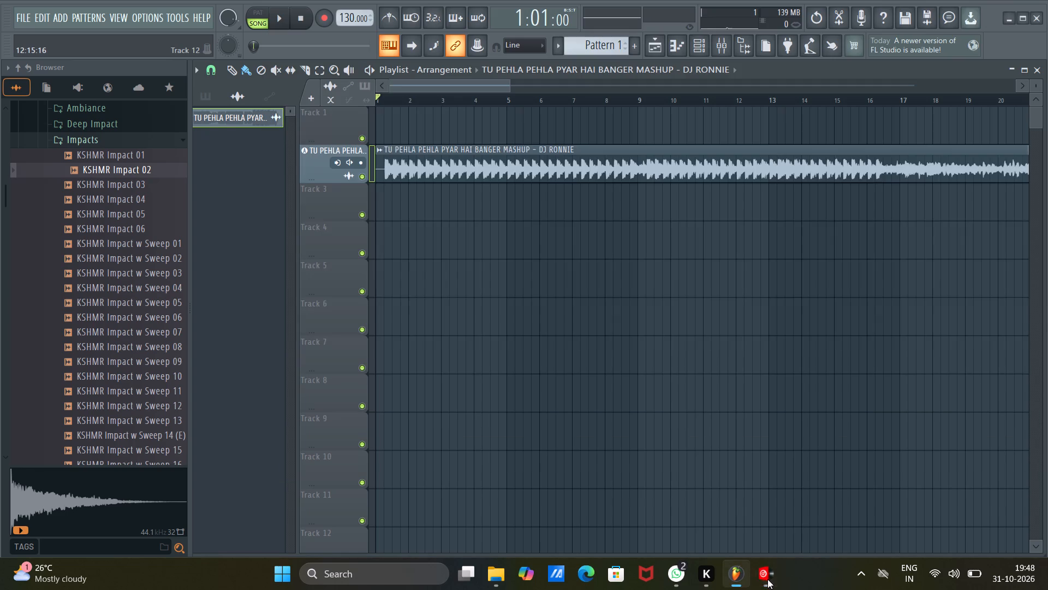
# Trim the silent beginning of the mashup clip on Track 2 so the clip starts at 1:05:00.
pyautogui.moveTo(509, 87); pyautogui.dragTo(348, 97)
pyautogui.moveTo(808, 157); pyautogui.dragTo(455, 167)
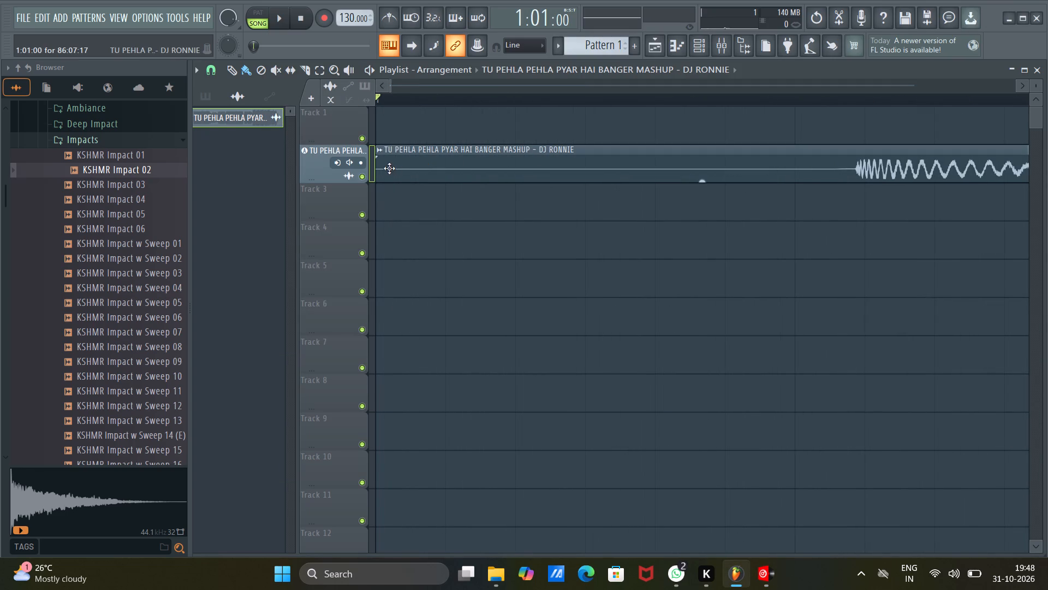
pyautogui.moveTo(376, 175); pyautogui.dragTo(794, 168)
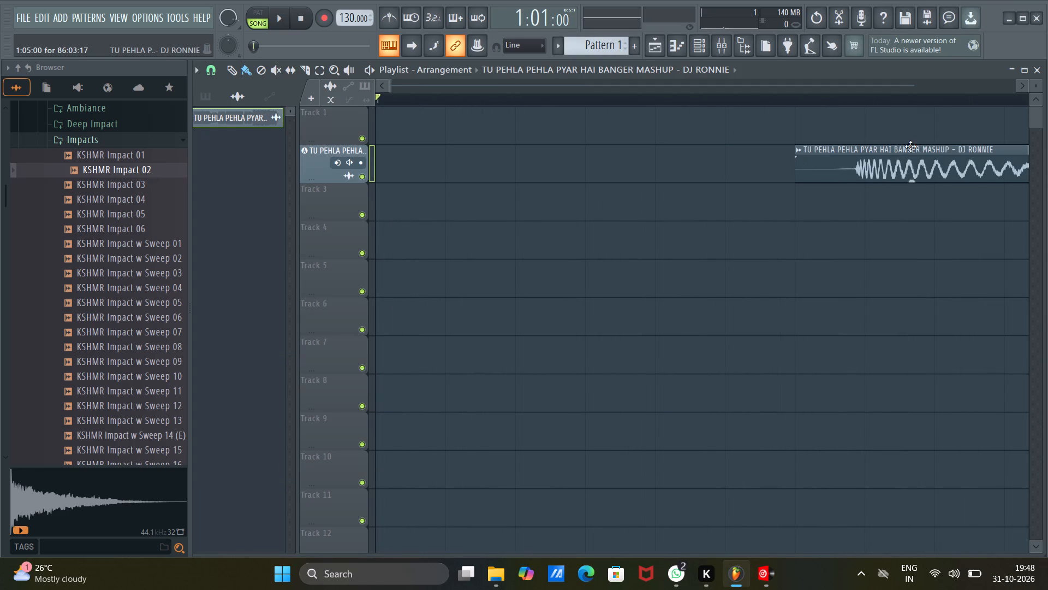
# Move the mashup clip earlier, trying Step and Cell snap, until its first kick lines up with 1:05:00.
pyautogui.moveTo(910, 146); pyautogui.dragTo(849, 177)
pyautogui.click(210, 68)
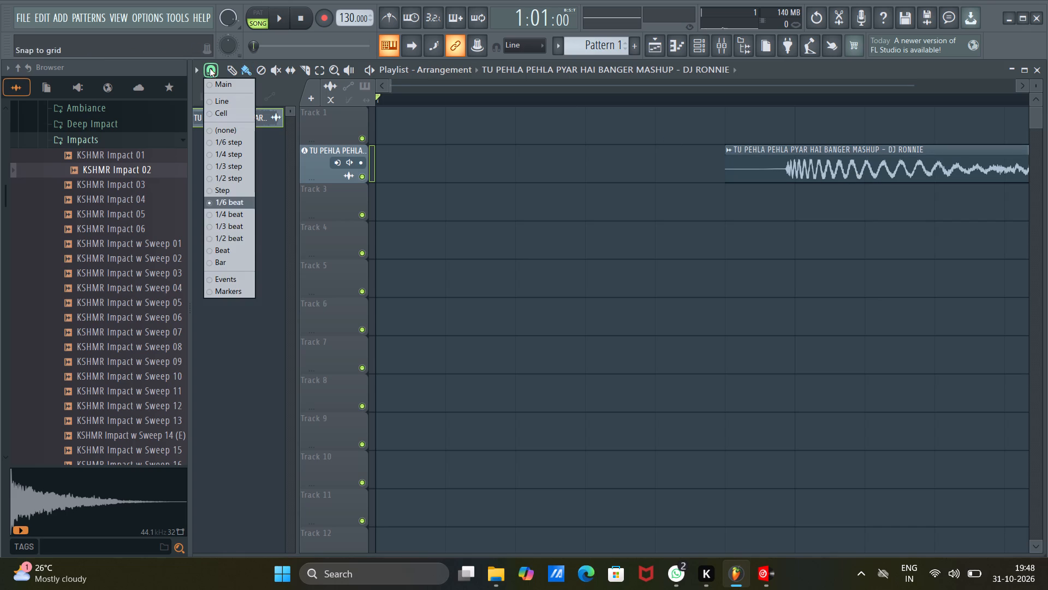
pyautogui.click(225, 193)
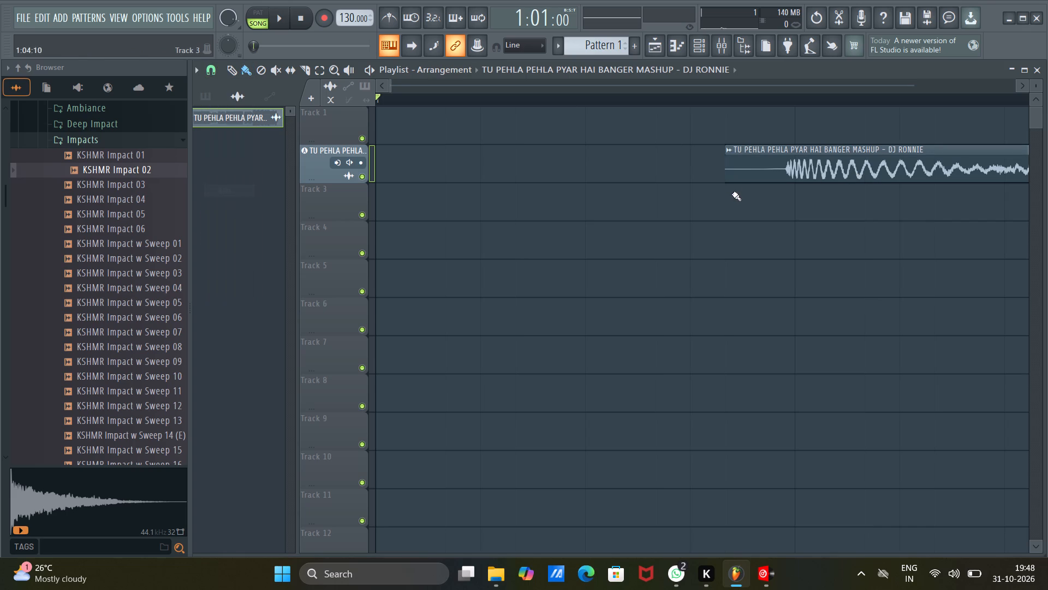
pyautogui.moveTo(773, 162); pyautogui.dragTo(745, 171)
pyautogui.click(212, 69)
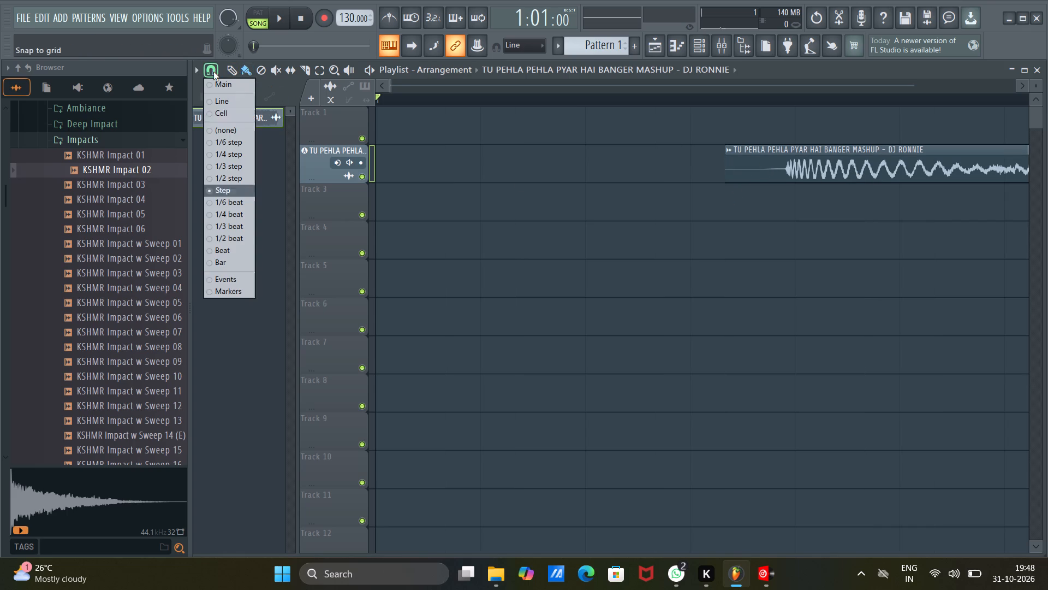
pyautogui.click(234, 109)
pyautogui.moveTo(906, 179); pyautogui.dragTo(888, 185)
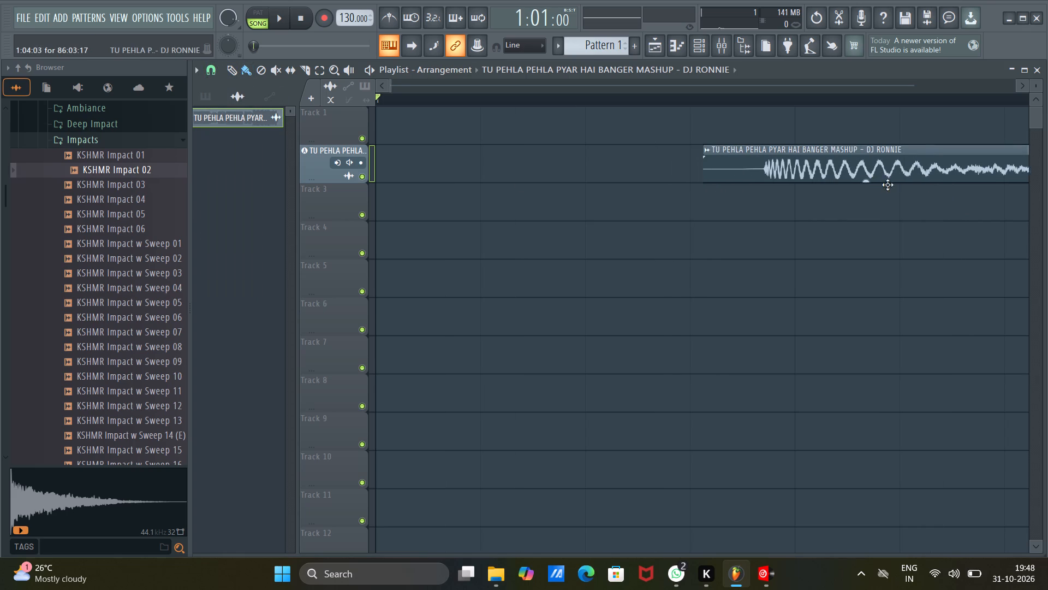
pyautogui.moveTo(888, 185); pyautogui.dragTo(909, 185)
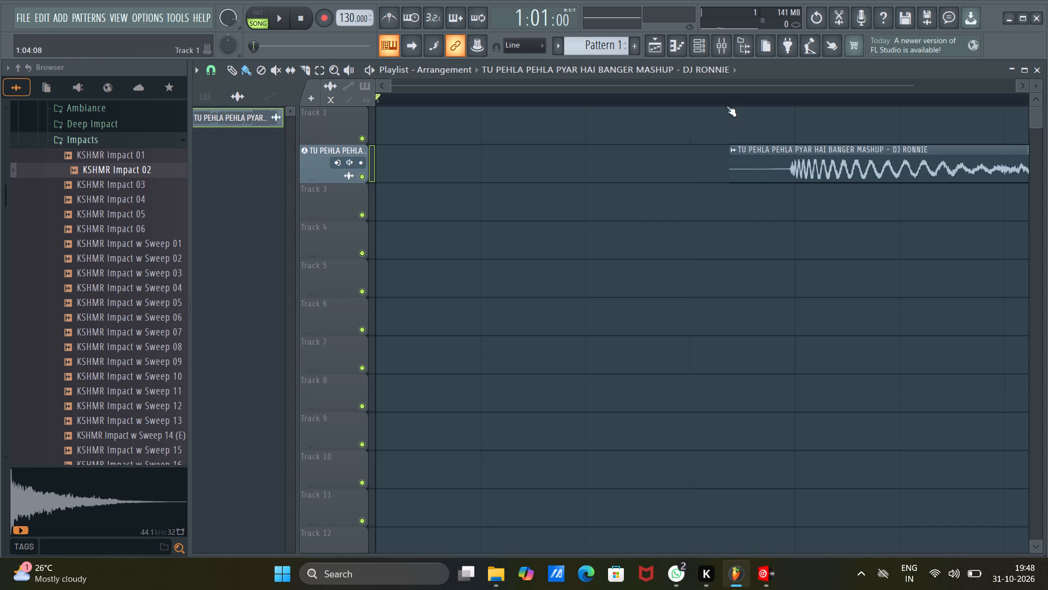
# Trim the remaining silence before the mashup clip's first kick so the clip starts at 1:05:00.
pyautogui.moveTo(731, 175); pyautogui.dragTo(793, 192)
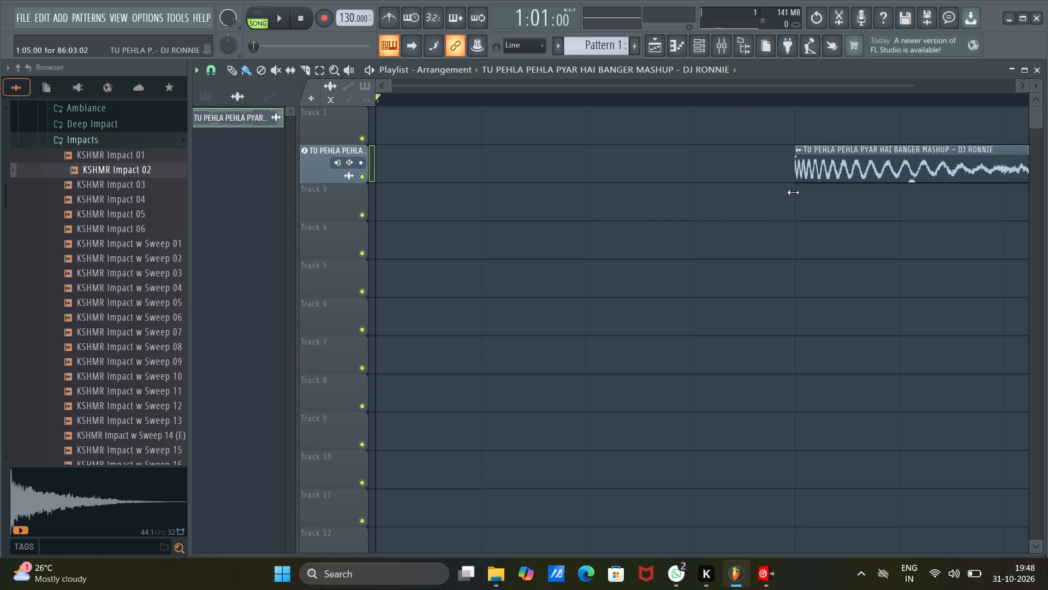
pyautogui.moveTo(793, 192); pyautogui.dragTo(795, 193)
pyautogui.scroll(-9, 775, 97)
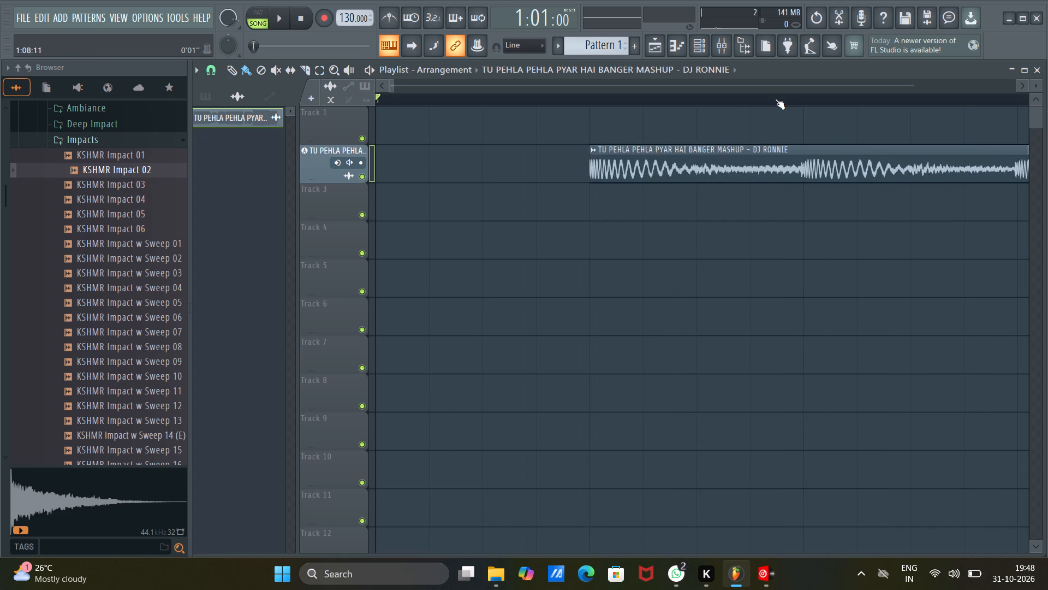
pyautogui.scroll(-17, 775, 99)
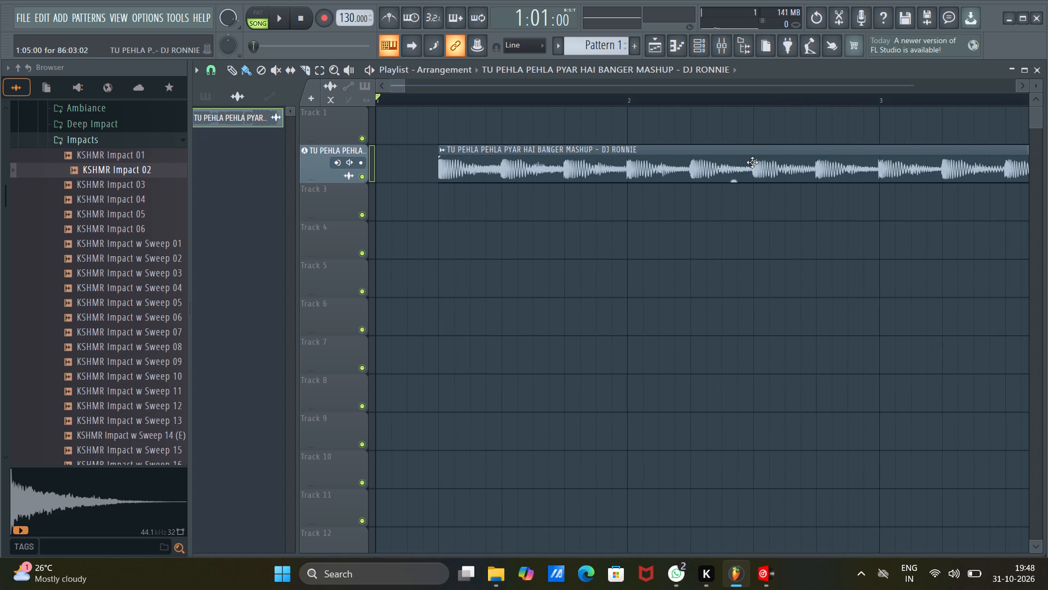
# Move the mashup clip on Track 2 to the very start of the playlist so its first kick falls on bar 1.
pyautogui.moveTo(752, 162); pyautogui.dragTo(554, 169)
# Set the mashup clip's time-stretching mode to Stretch Pro and close its channel settings.
pyautogui.doubleClick(711, 169)
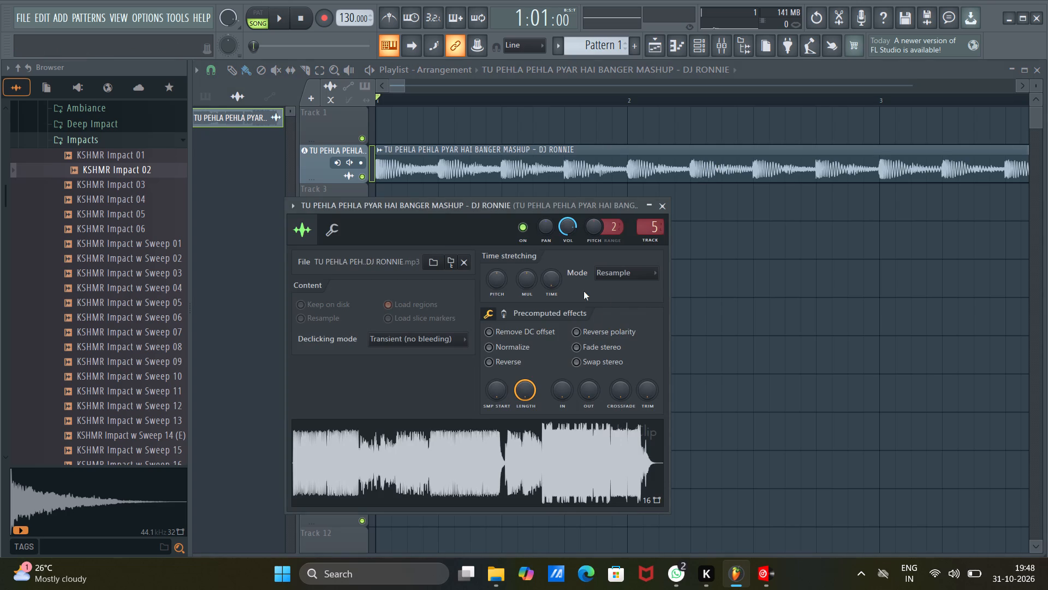
pyautogui.click(641, 273)
pyautogui.click(616, 322)
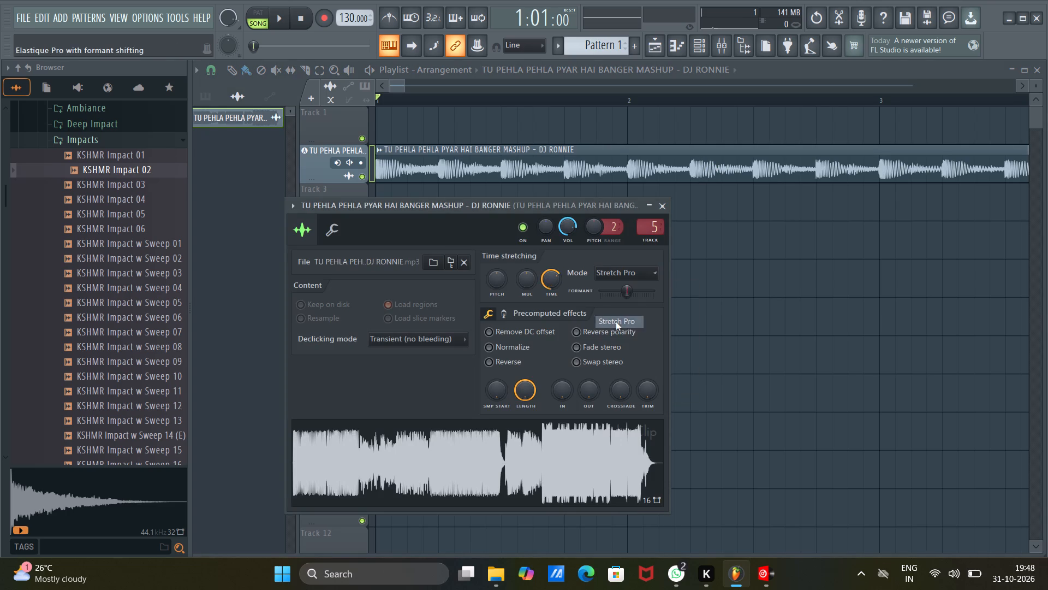
pyautogui.click(660, 210)
# Play the mashup from bar 1 and around bars 15 and 16, checking its kicks against the grid.
pyautogui.click(386, 102)
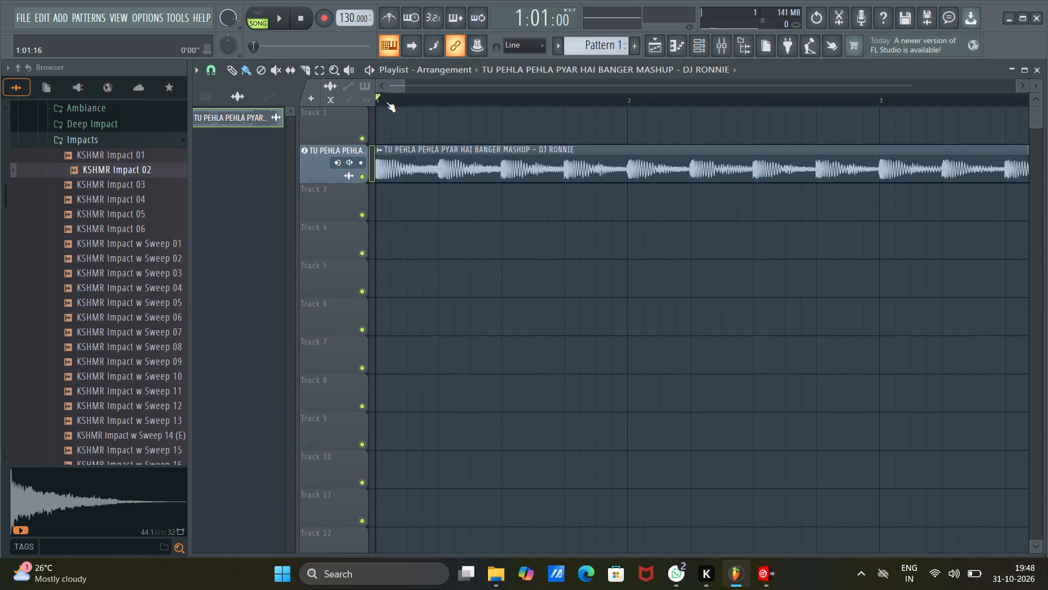
pyautogui.press('space')
pyautogui.scroll(-11, 385, 99)
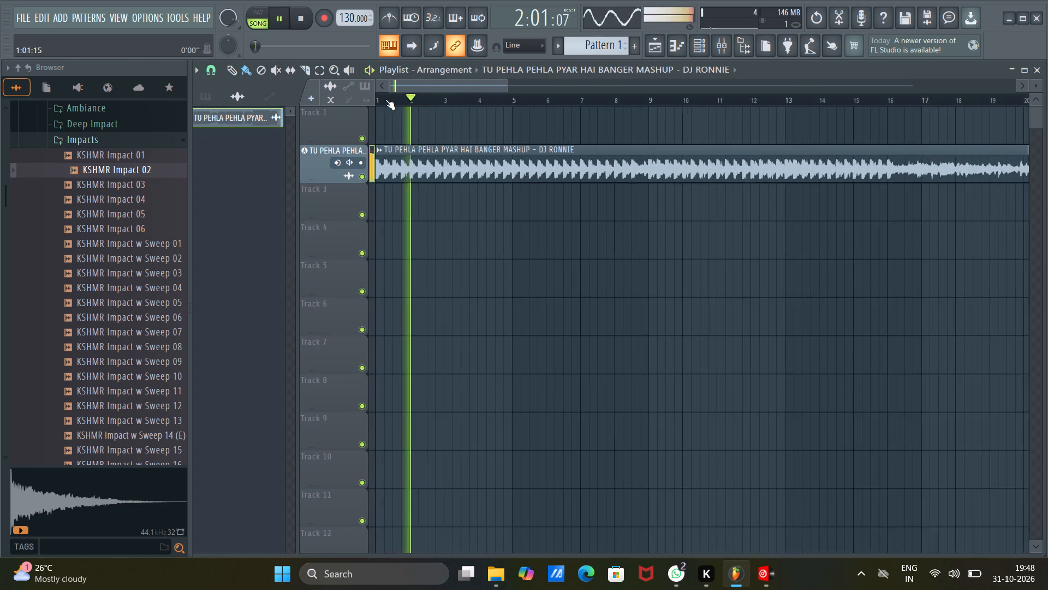
pyautogui.scroll(-6, 385, 99)
pyautogui.scroll(2, 644, 99)
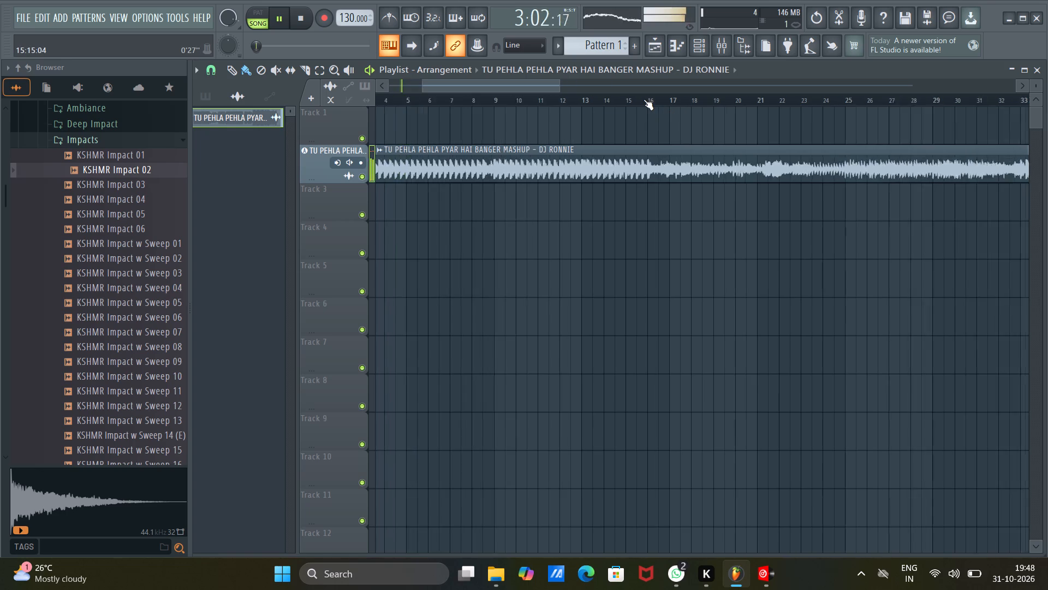
pyautogui.scroll(16, 644, 99)
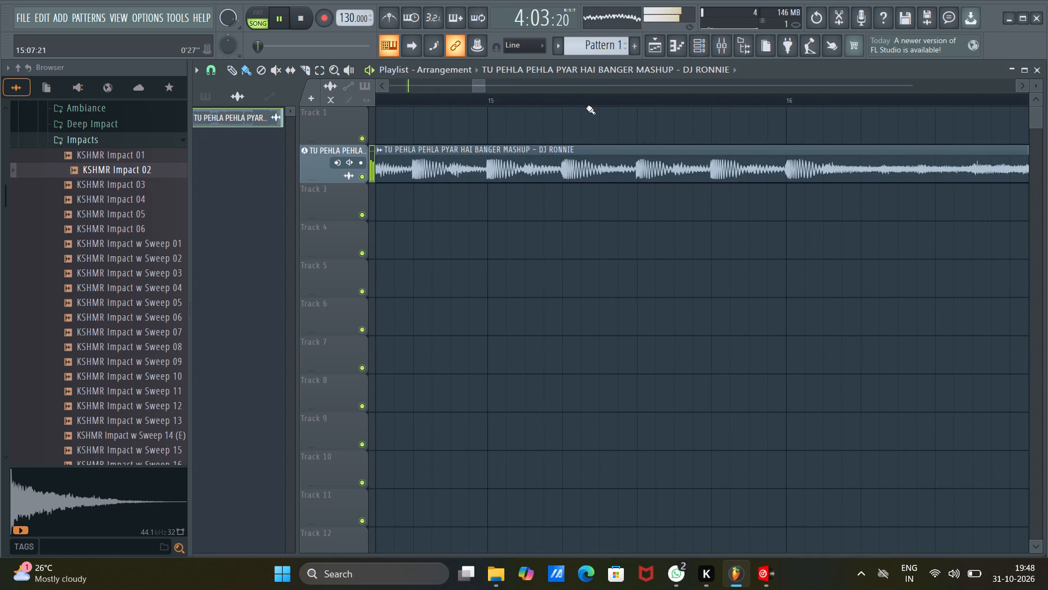
pyautogui.click(486, 100)
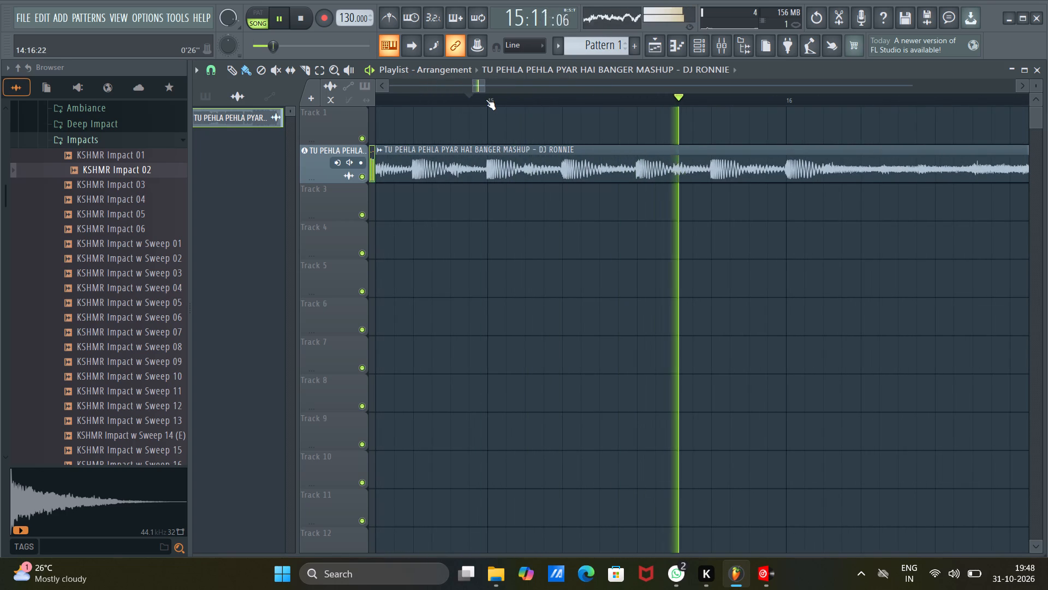
pyautogui.scroll(-8, 486, 99)
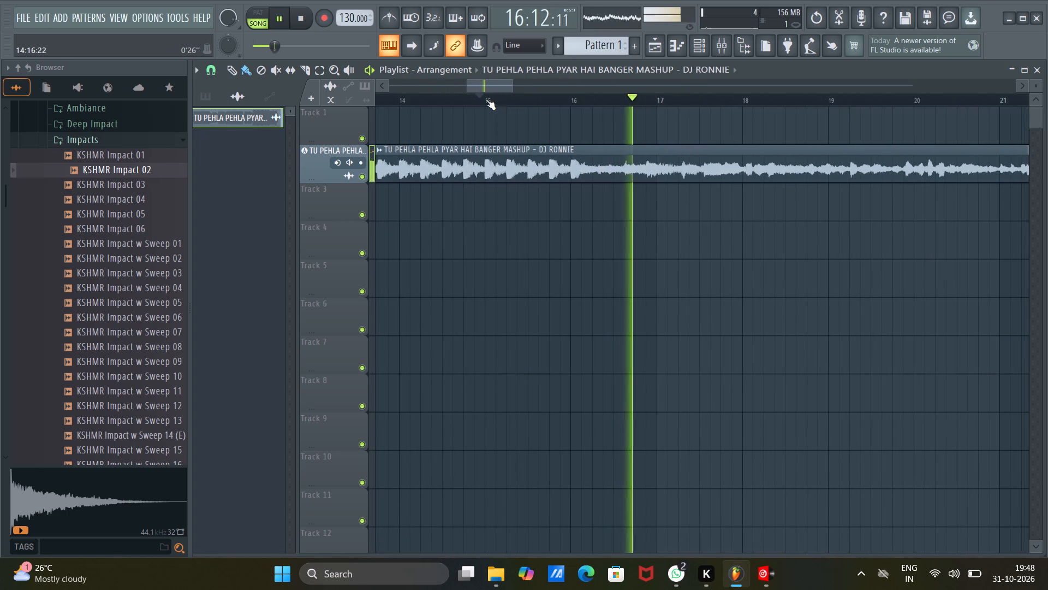
pyautogui.click(570, 102)
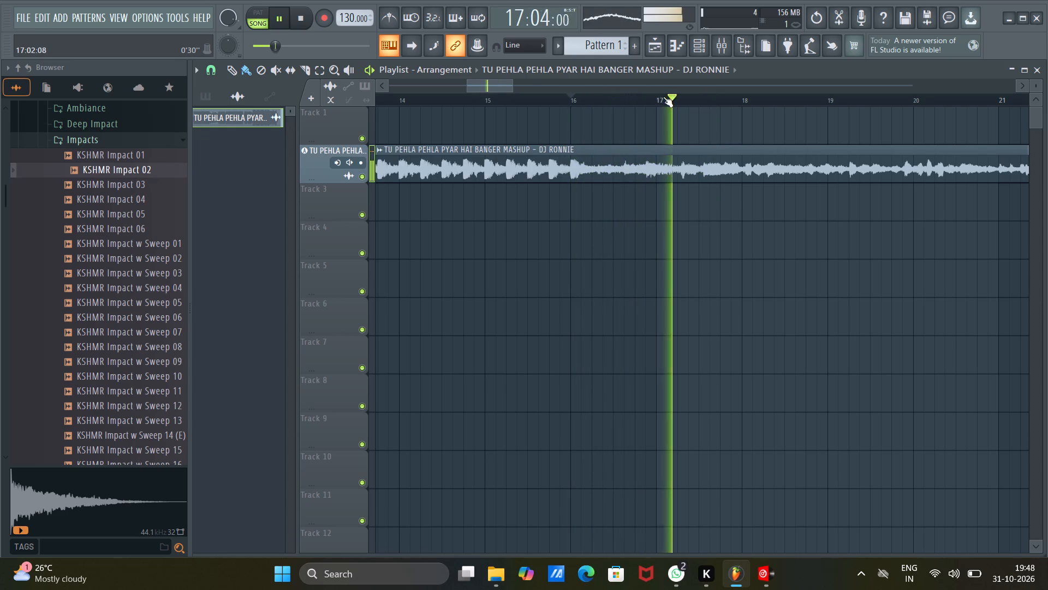
# Listen to the mashup at bars 24, 32 and 56, checking its timing up to the drop at bar 59.
pyautogui.scroll(-7, 663, 97)
pyautogui.moveTo(550, 86); pyautogui.dragTo(593, 102)
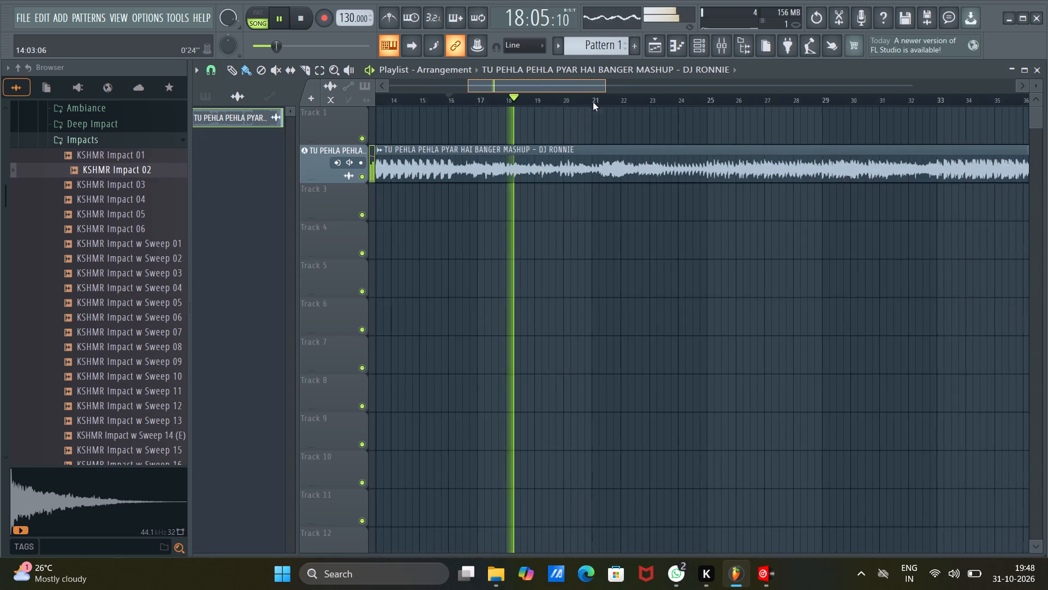
pyautogui.moveTo(593, 102); pyautogui.dragTo(596, 102)
pyautogui.moveTo(579, 85); pyautogui.dragTo(598, 95)
pyautogui.click(573, 102)
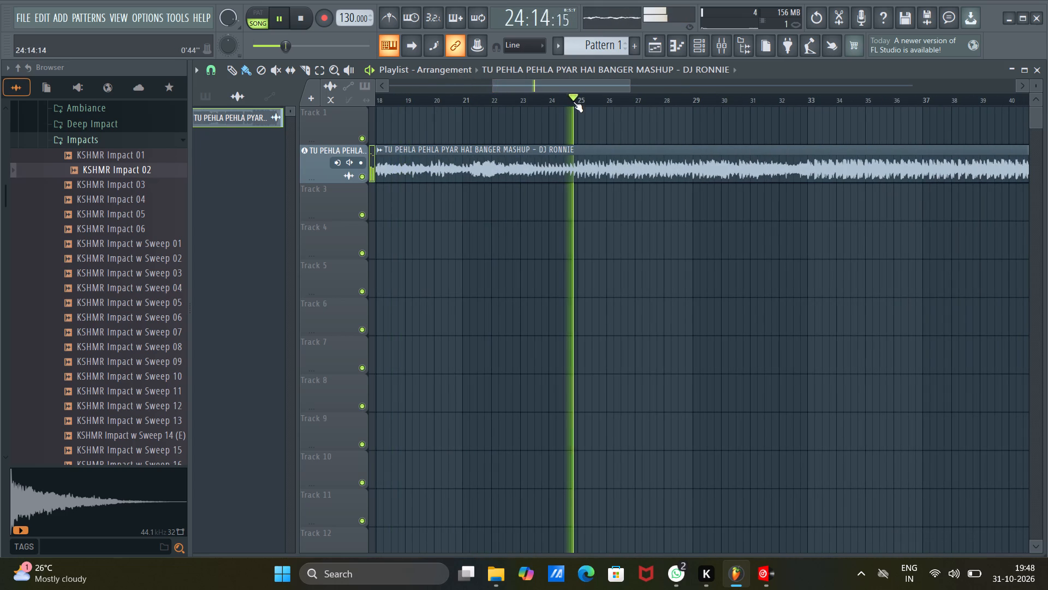
pyautogui.moveTo(581, 90); pyautogui.dragTo(624, 99)
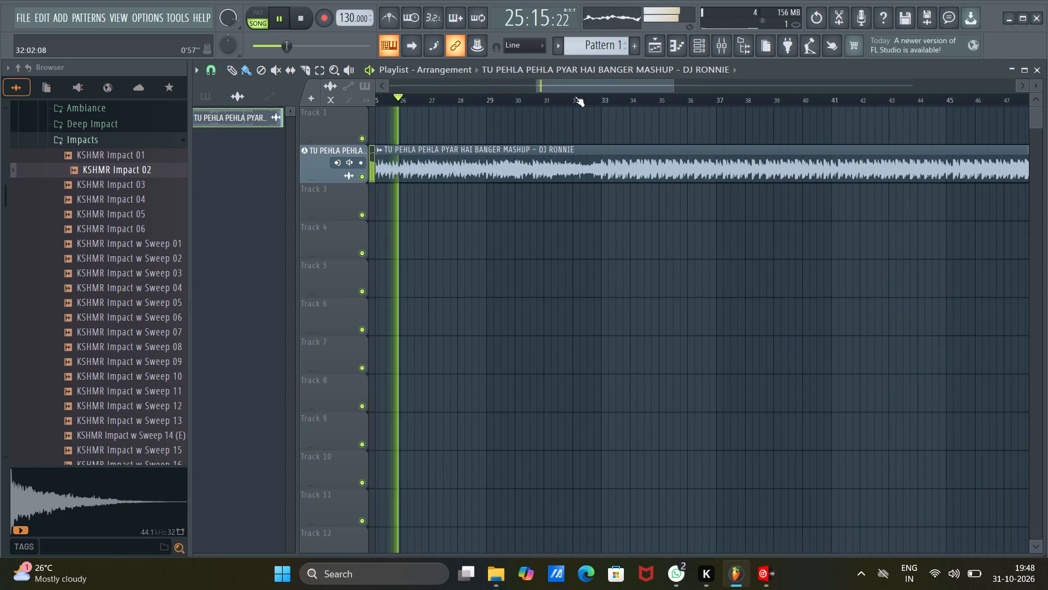
pyautogui.click(575, 96)
pyautogui.scroll(9, 604, 100)
pyautogui.scroll(-8, 604, 100)
pyautogui.moveTo(598, 90); pyautogui.dragTo(757, 109)
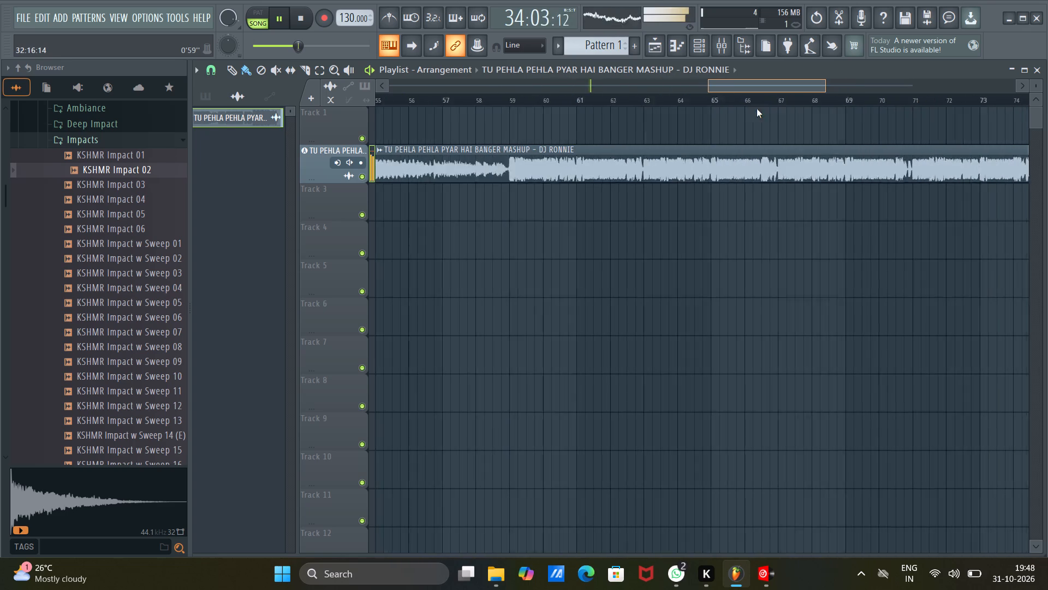
pyautogui.moveTo(757, 109); pyautogui.dragTo(741, 108)
pyautogui.click(605, 98)
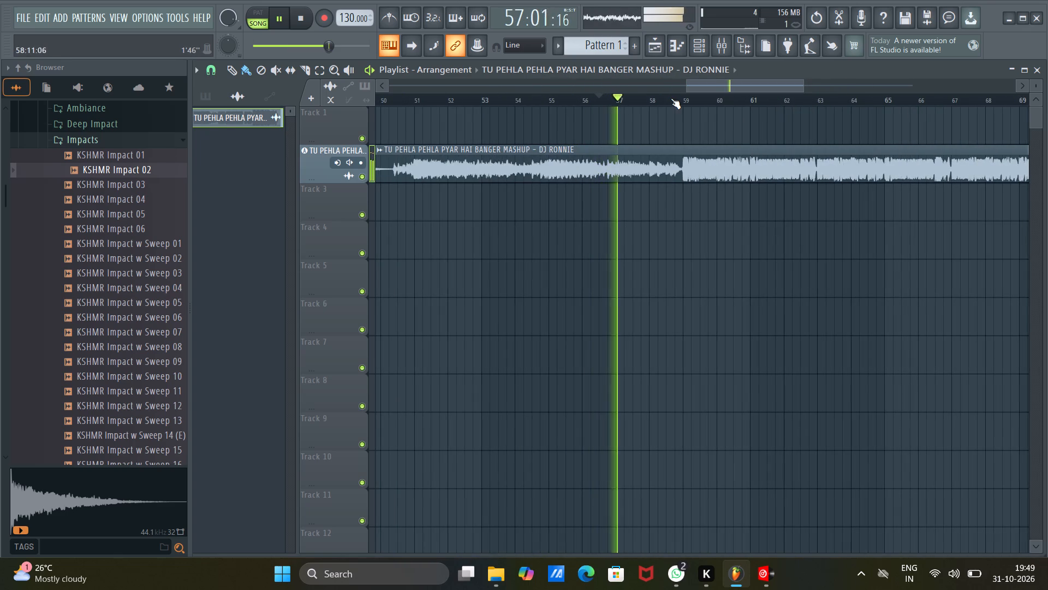
pyautogui.moveTo(705, 81); pyautogui.dragTo(723, 85)
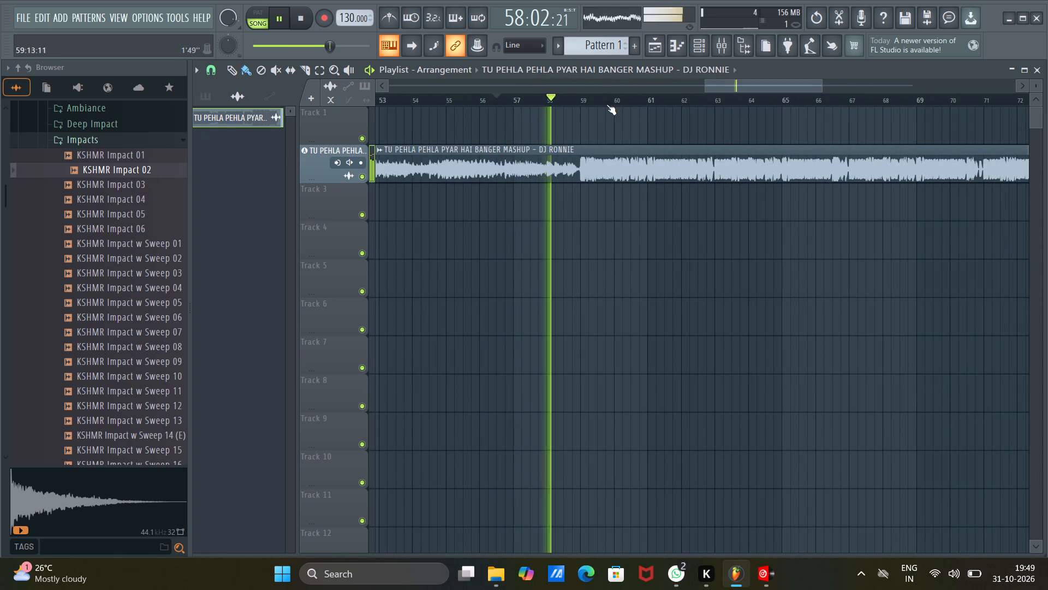
# Slice the mashup clip on Track 2 at the start of the drop, at 59:01:00.
pyautogui.scroll(20, 582, 102)
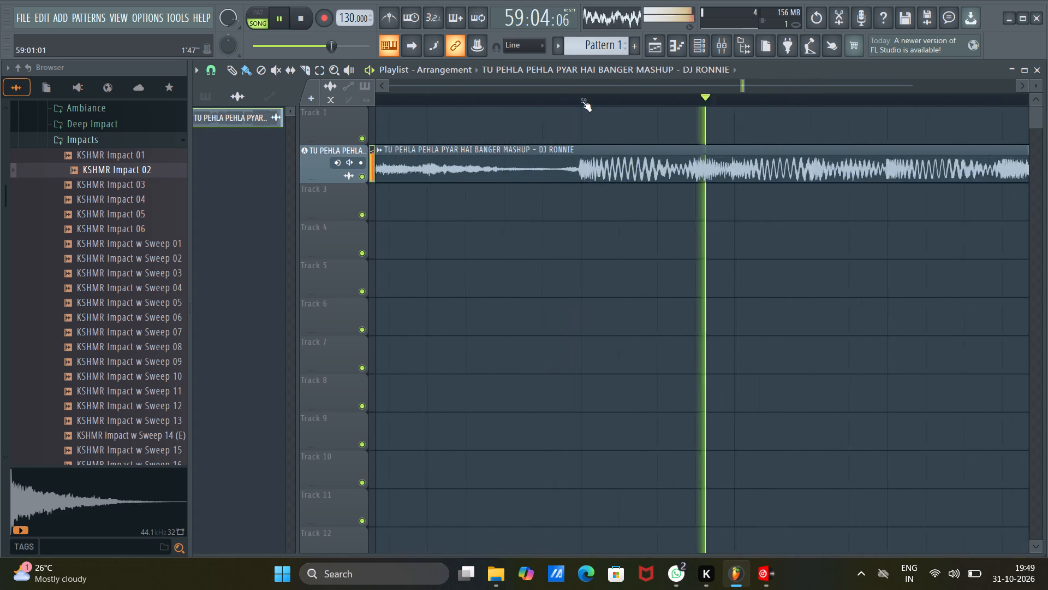
pyautogui.scroll(4, 582, 101)
pyautogui.click(308, 70)
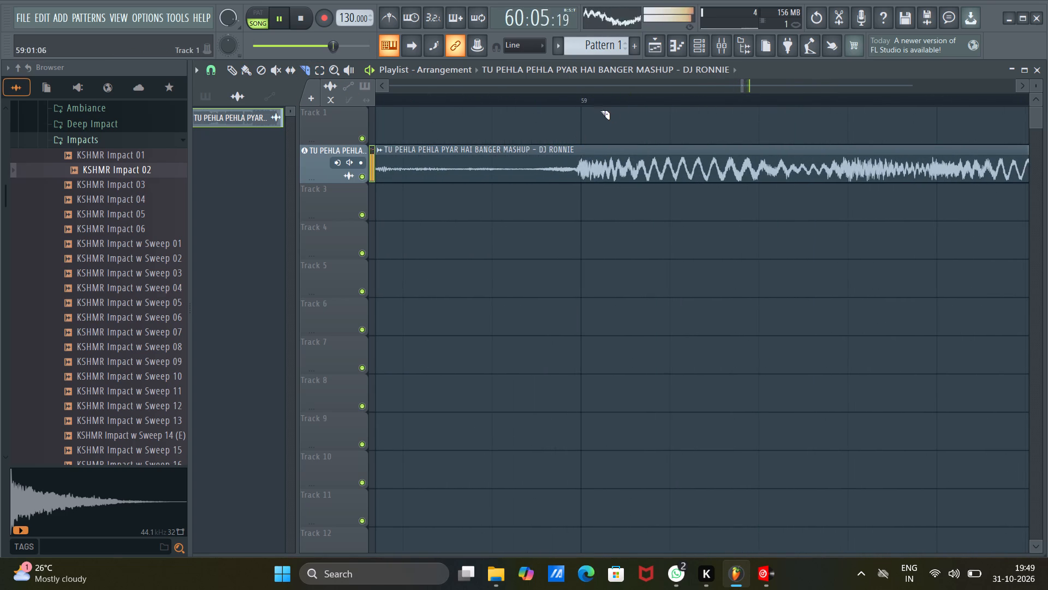
pyautogui.scroll(4, 577, 95)
pyautogui.moveTo(597, 147); pyautogui.dragTo(603, 180)
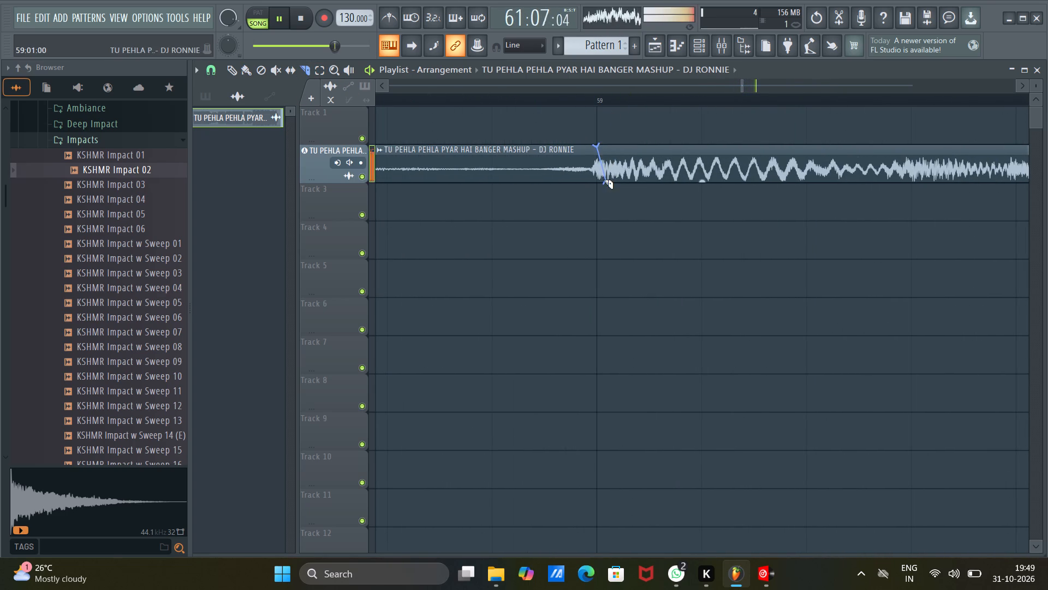
pyautogui.moveTo(603, 180); pyautogui.dragTo(597, 189)
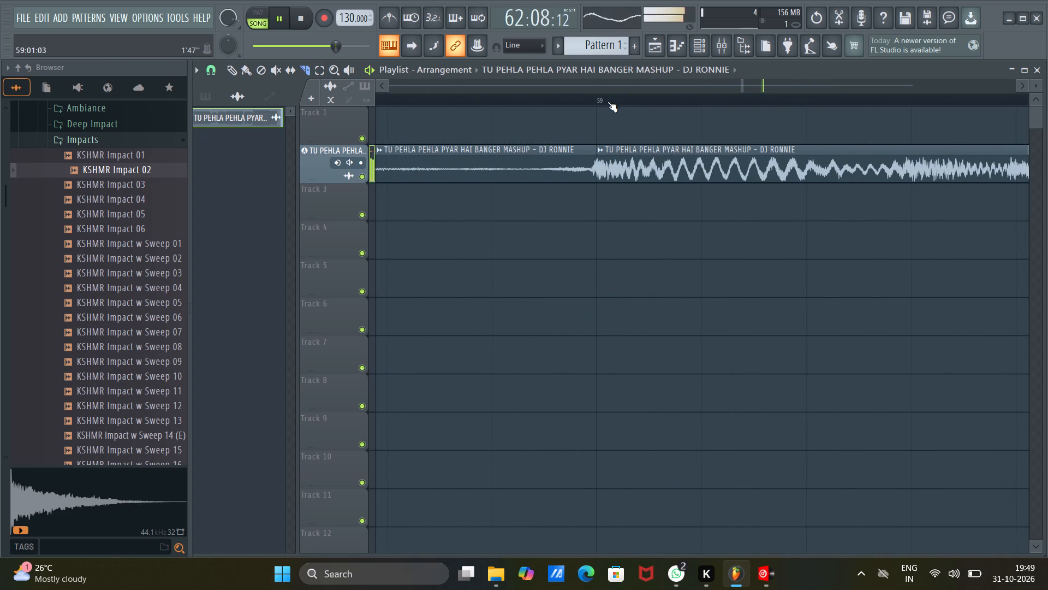
# Listen to the drop around bar 75, delete the mashup section from bar 59 onward, and stop playback.
pyautogui.scroll(-20, 606, 101)
pyautogui.scroll(-9, 606, 101)
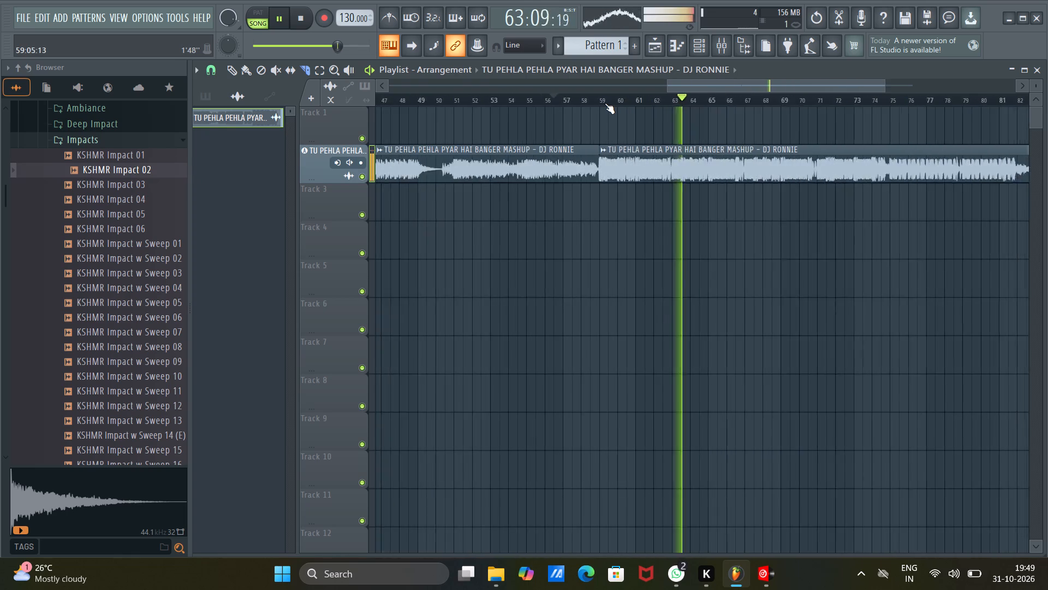
pyautogui.scroll(-6, 605, 103)
pyautogui.click(246, 75)
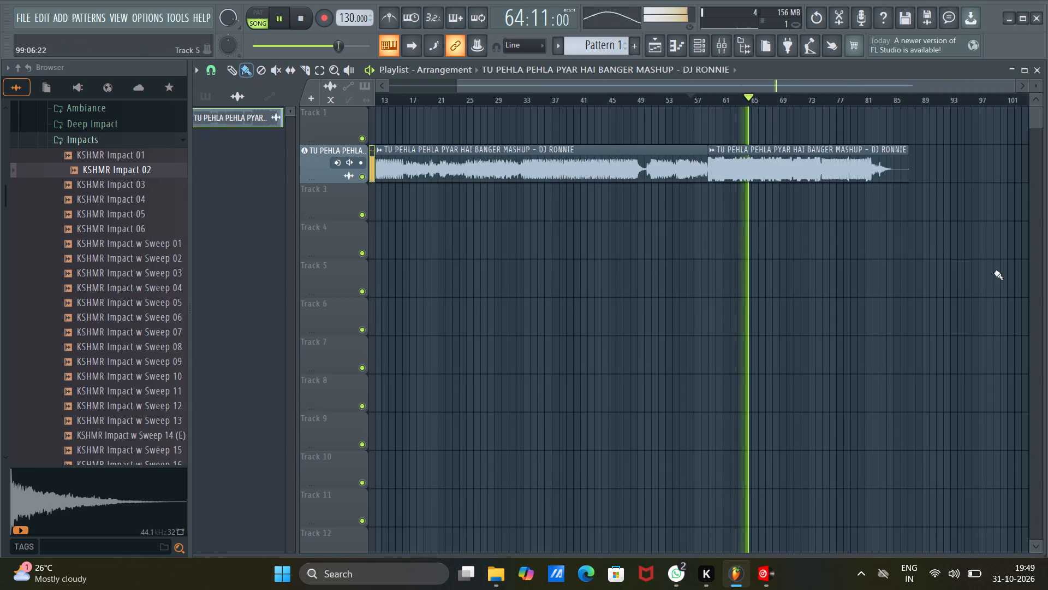
pyautogui.click(818, 104)
pyautogui.click(827, 103)
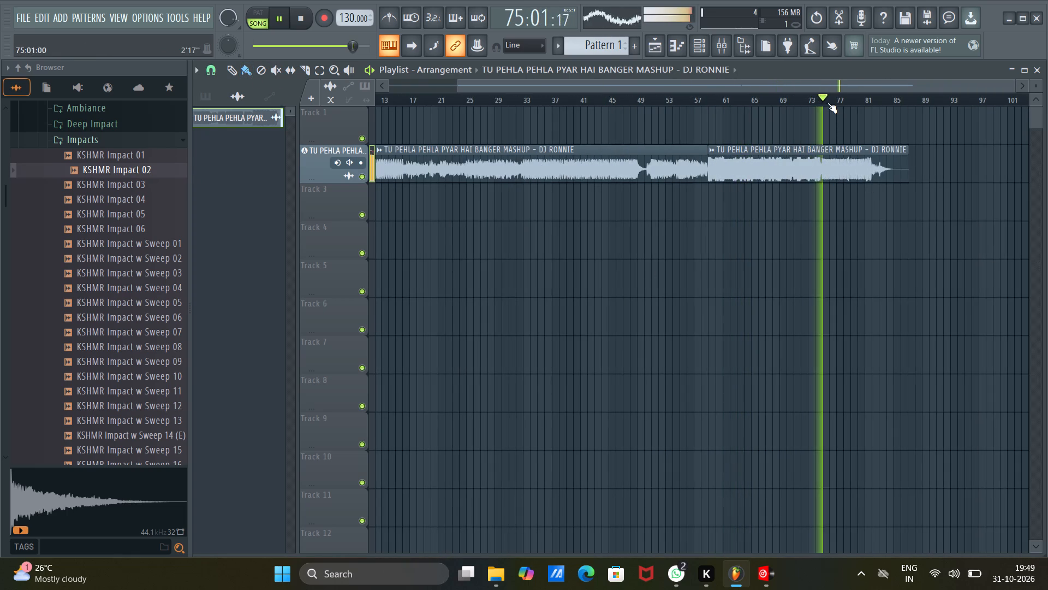
pyautogui.rightClick(819, 175)
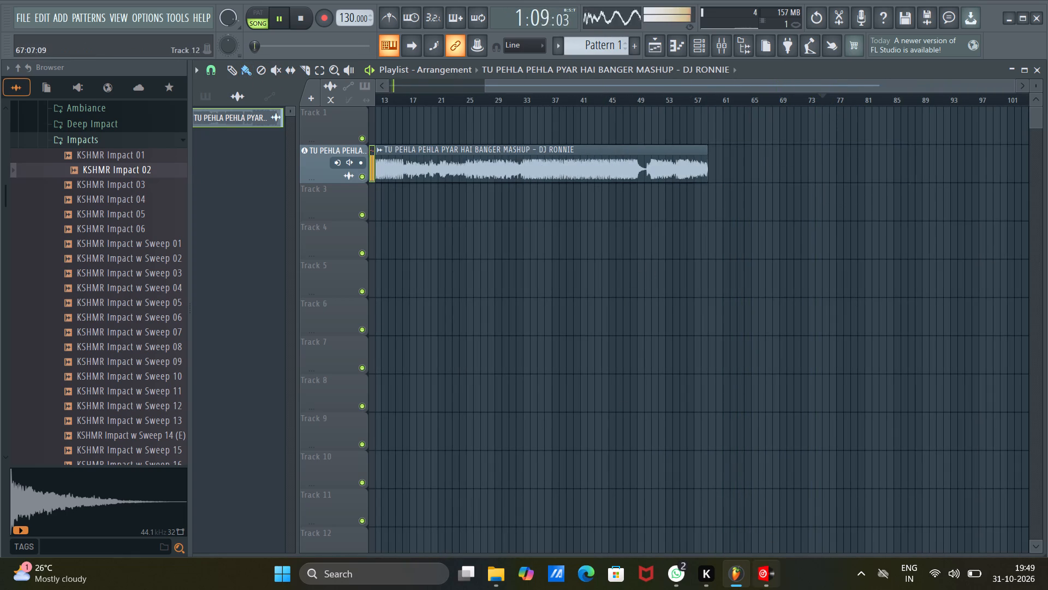
pyautogui.press('space')
# Bring VirtualDJ and File Explorer up together and open the EDM HOUSE folder inside INTERNATIONAL VIBES on the E: drive.
pyautogui.click(731, 580)
pyautogui.click(766, 579)
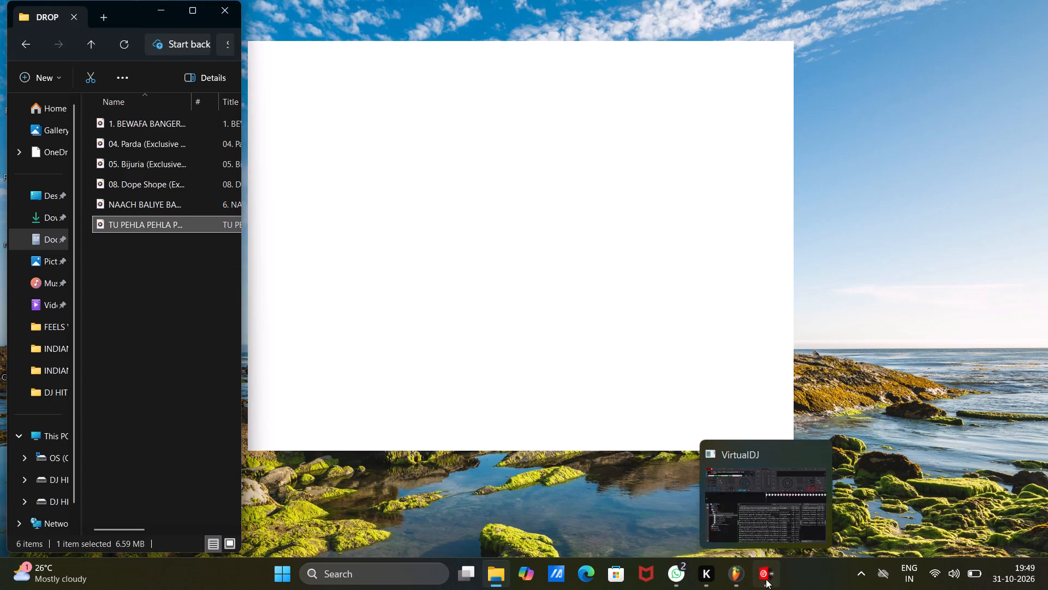
pyautogui.click(503, 575)
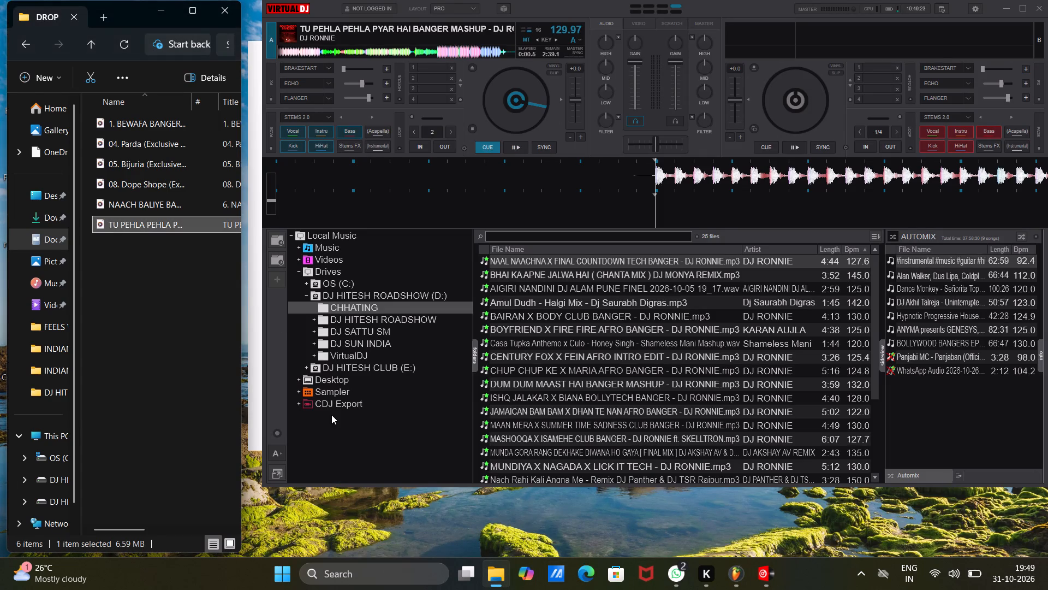
pyautogui.doubleClick(18, 43)
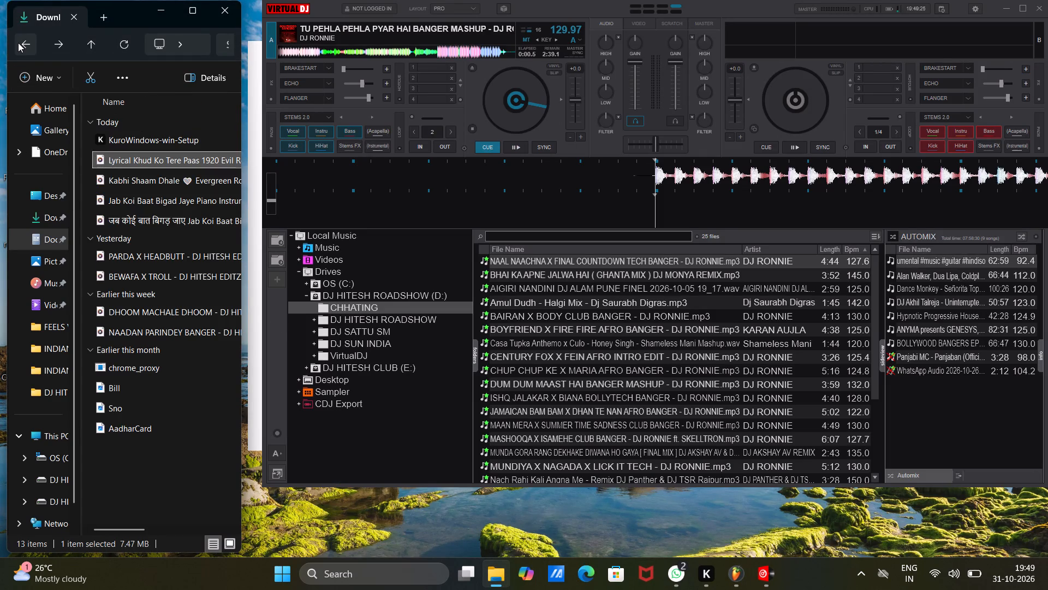
pyautogui.click(27, 51)
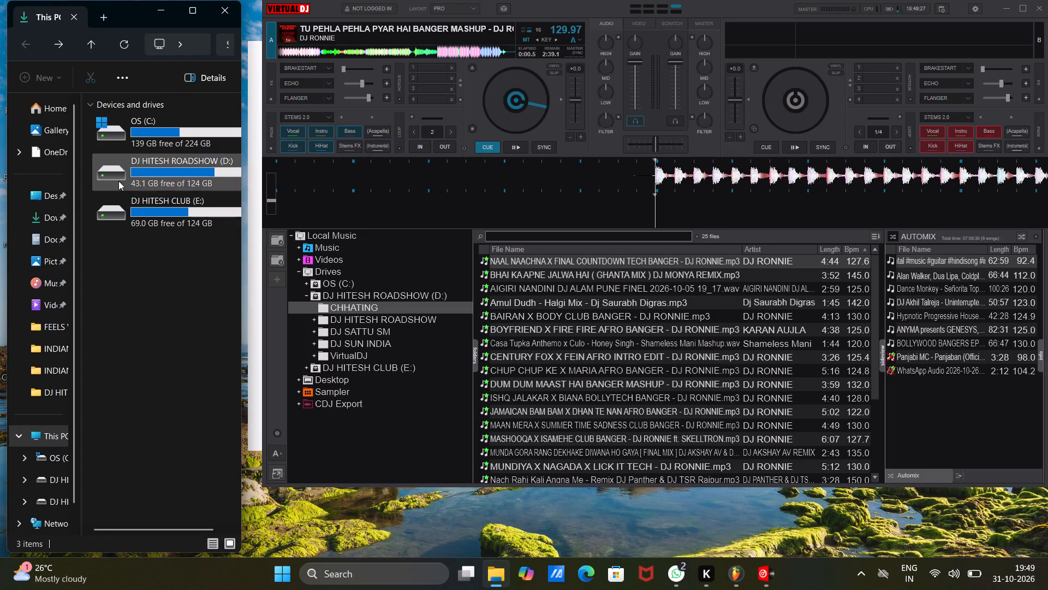
pyautogui.doubleClick(154, 215)
pyautogui.doubleClick(146, 187)
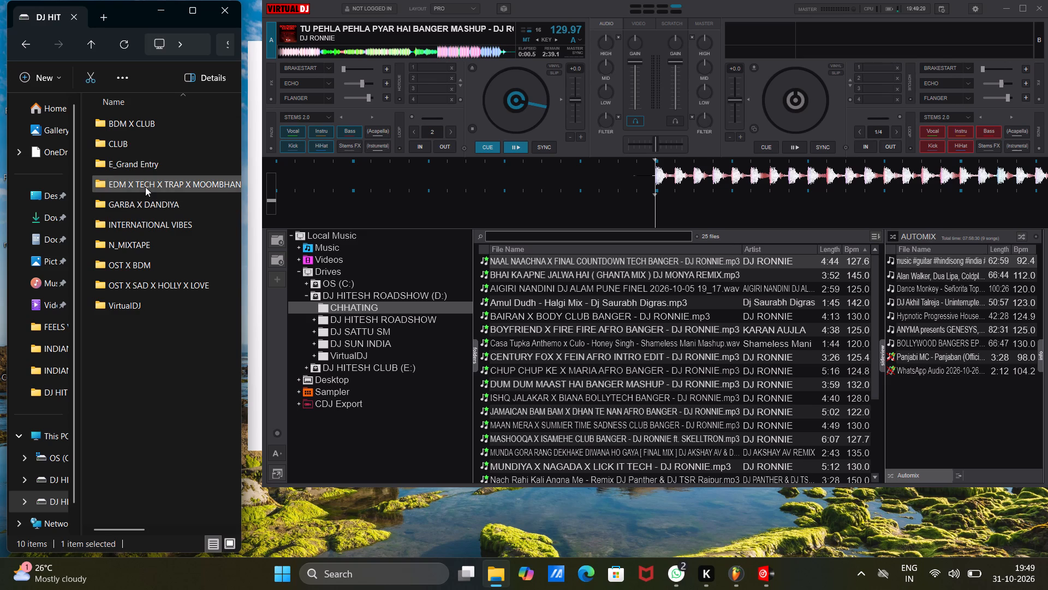
pyautogui.click(32, 43)
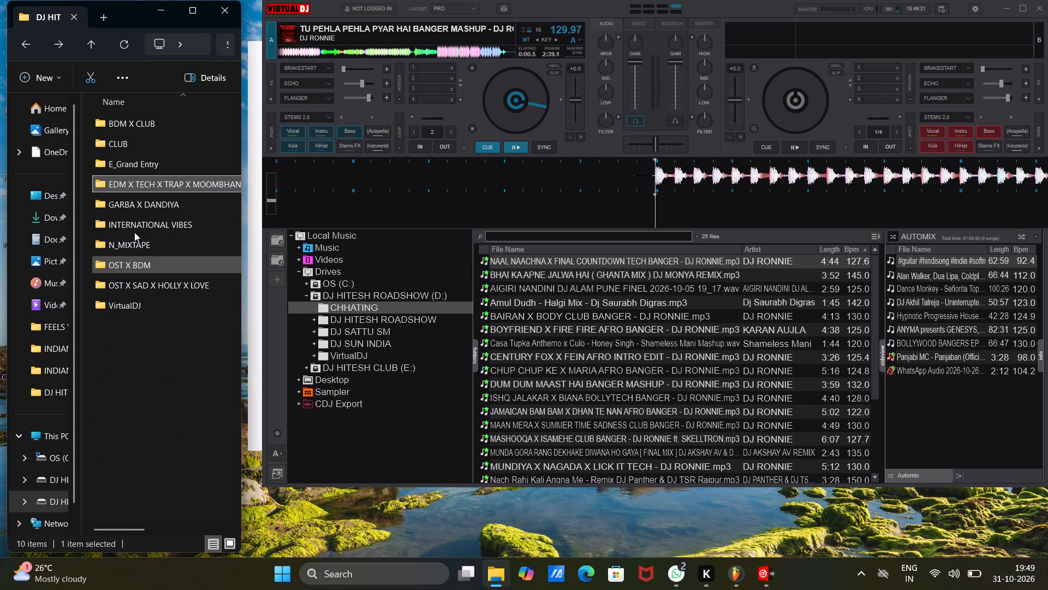
pyautogui.click(138, 245)
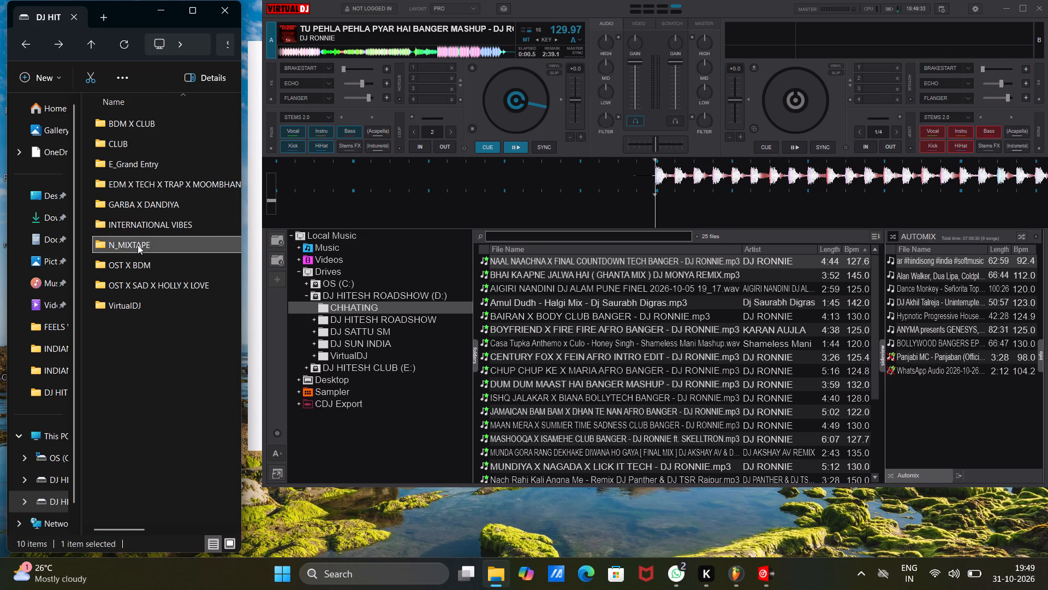
pyautogui.doubleClick(135, 221)
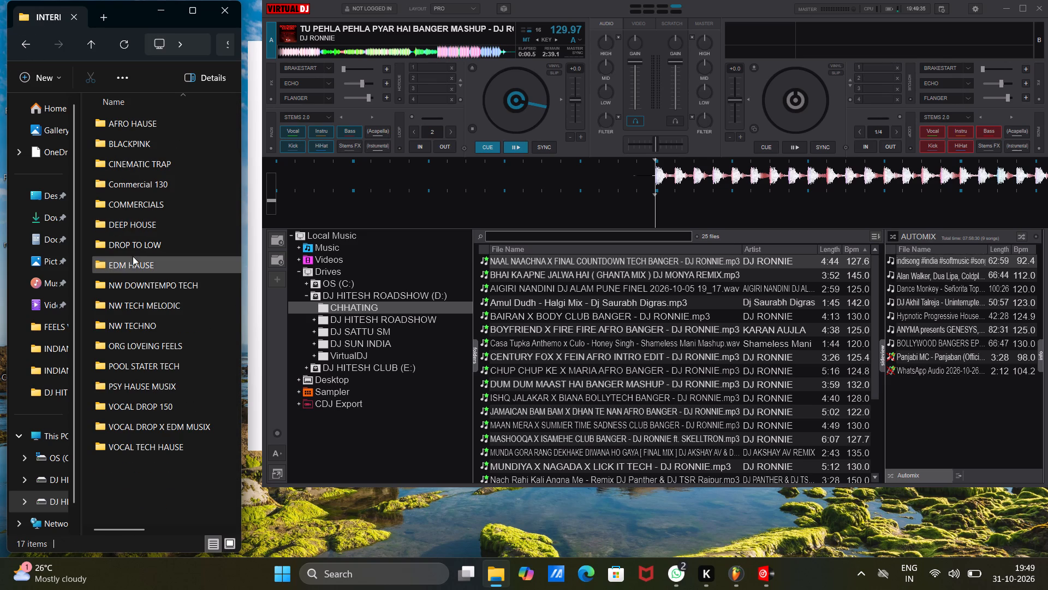
pyautogui.doubleClick(133, 260)
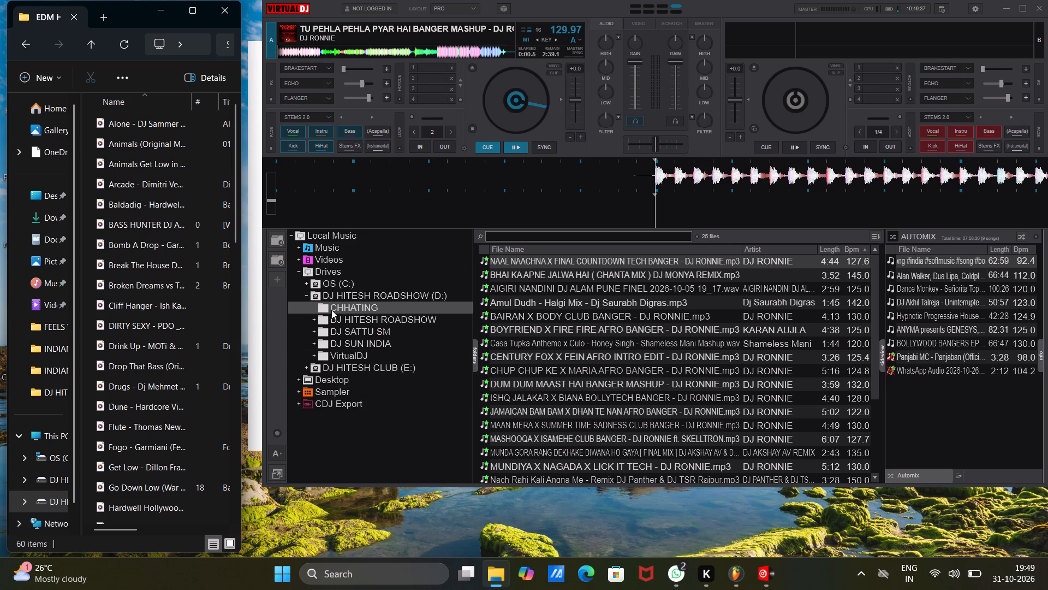
# In VirtualDJ, open the EDM HAUSE folder inside INTERNATIONAL VIBES on the DJ HITESH CLUB (E:) drive.
pyautogui.doubleClick(351, 300)
pyautogui.click(350, 300)
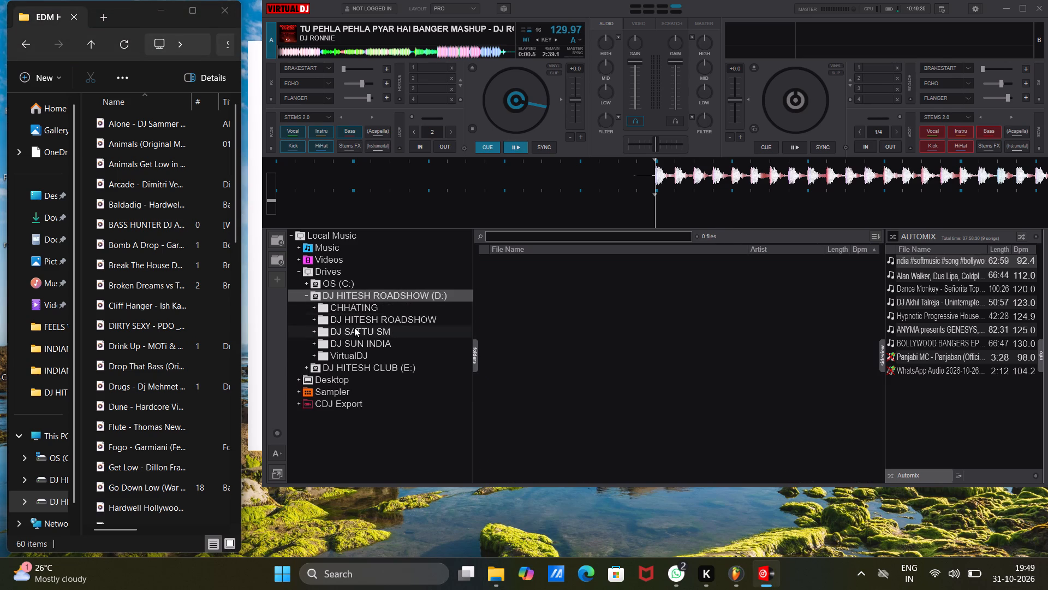
pyautogui.click(355, 296)
pyautogui.click(355, 308)
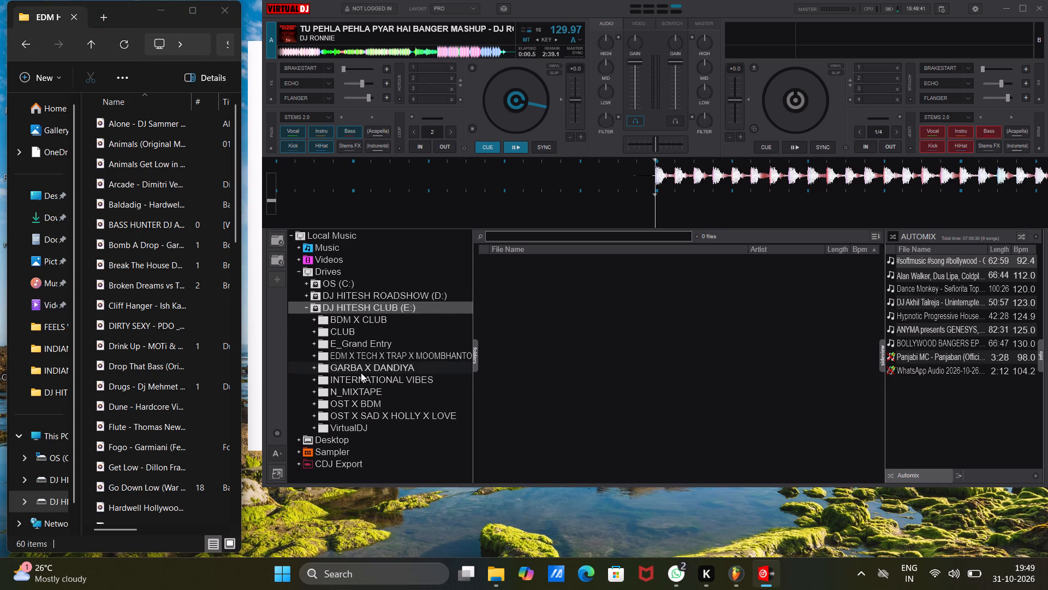
pyautogui.click(361, 382)
pyautogui.scroll(-9, 360, 373)
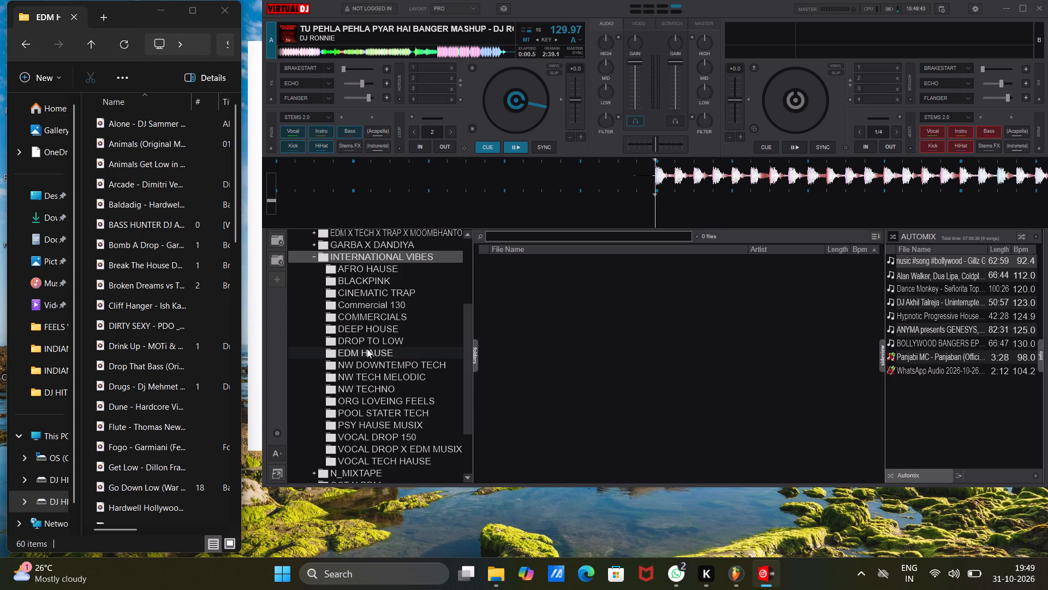
pyautogui.click(367, 348)
# Look through the EDM HAUSE tracks and load Alone - DJ Sammer X Beatkiller (Smashup) onto deck B.
pyautogui.click(571, 355)
pyautogui.scroll(4, 571, 355)
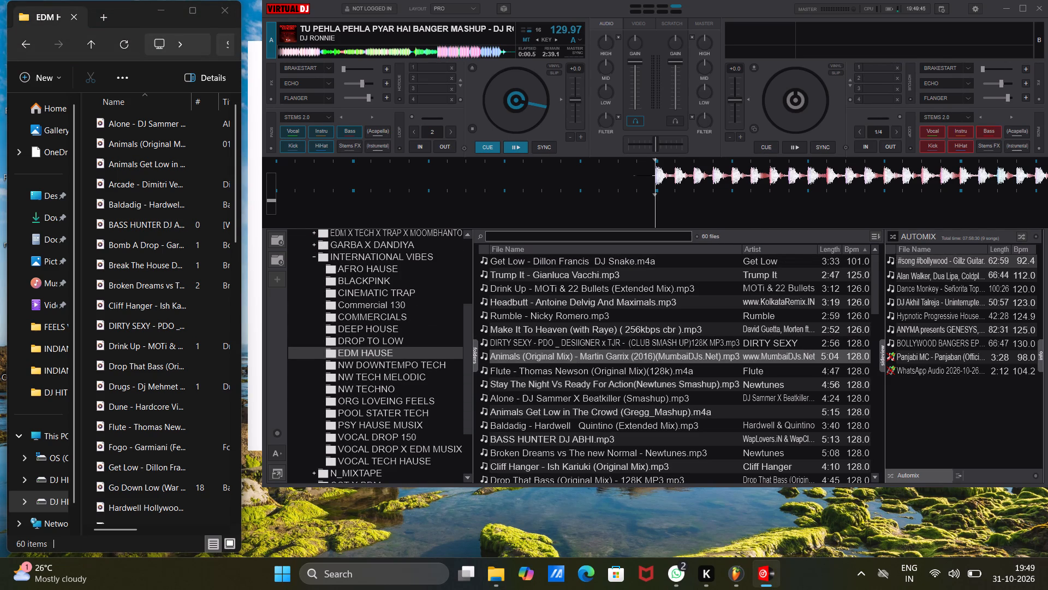
pyautogui.click(531, 263)
pyautogui.scroll(-4, 544, 356)
pyautogui.click(533, 335)
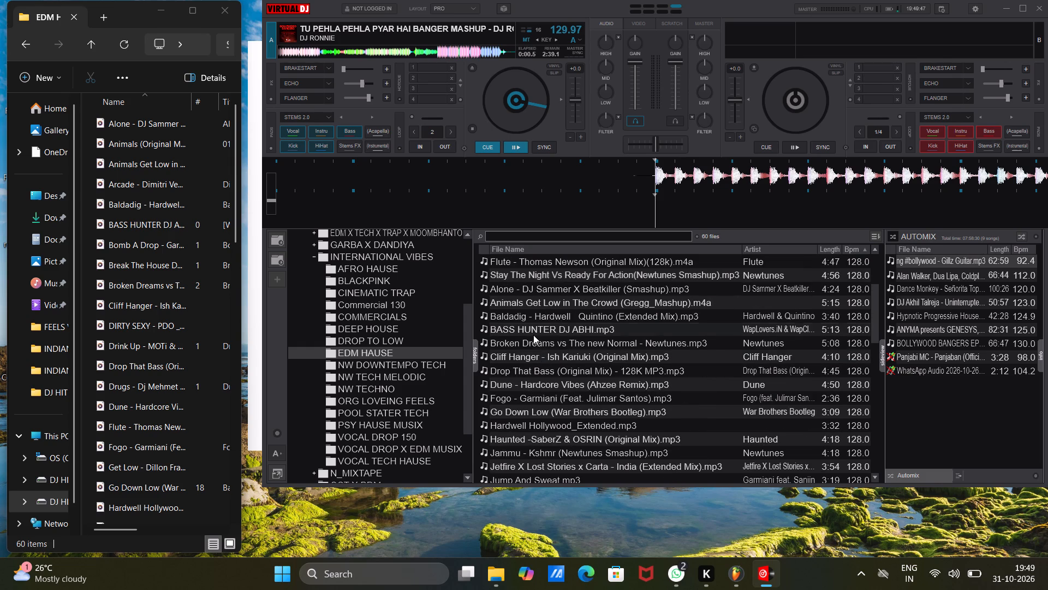
pyautogui.scroll(1, 525, 304)
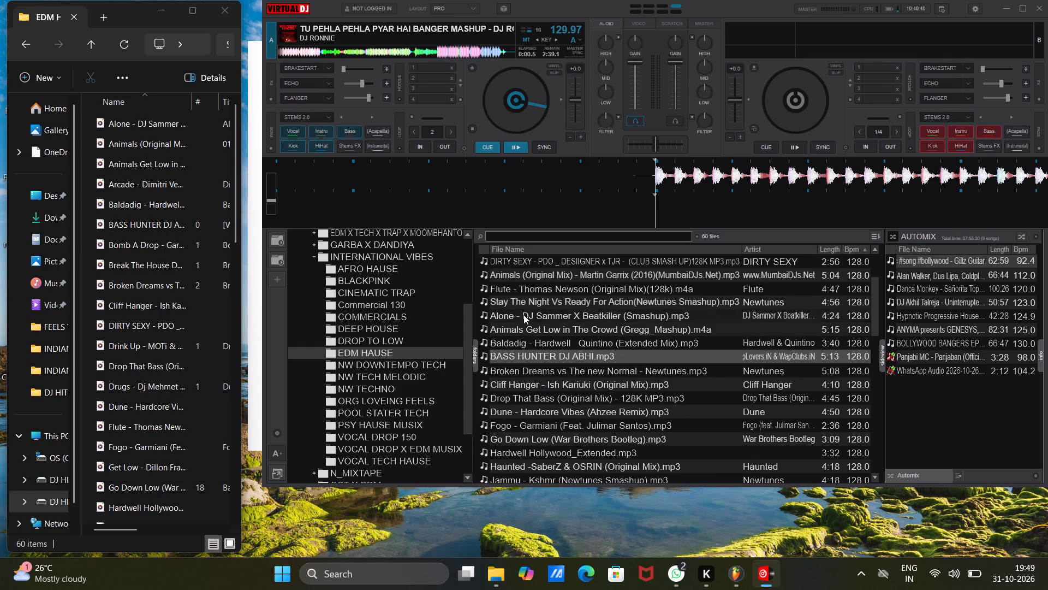
pyautogui.moveTo(523, 315); pyautogui.dragTo(777, 69)
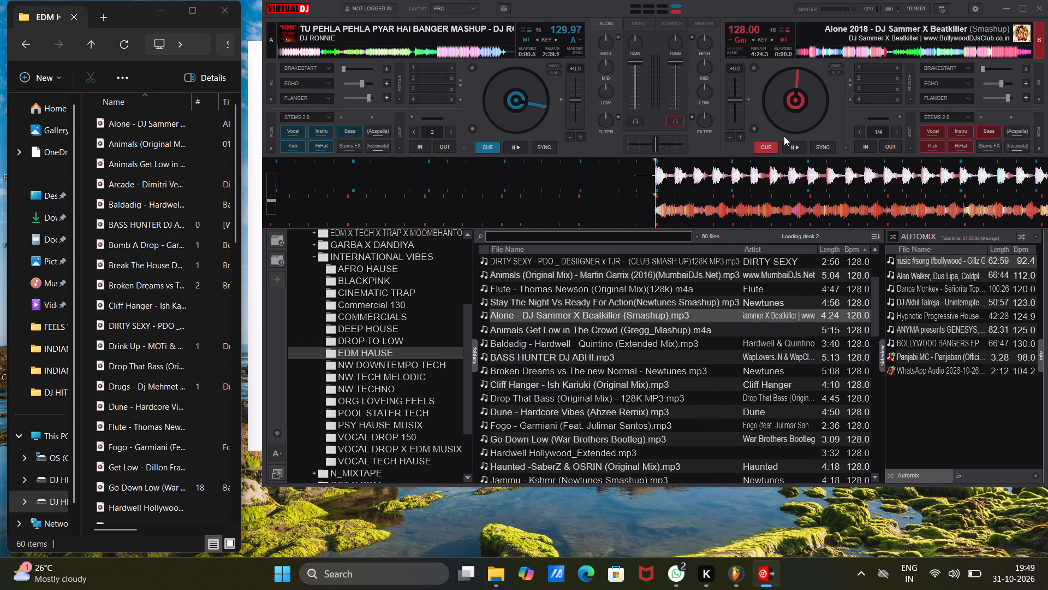
# Preview the Alone smashup on deck B, skipping through its first minute to the drop, and cue it back to the start.
pyautogui.click(797, 151)
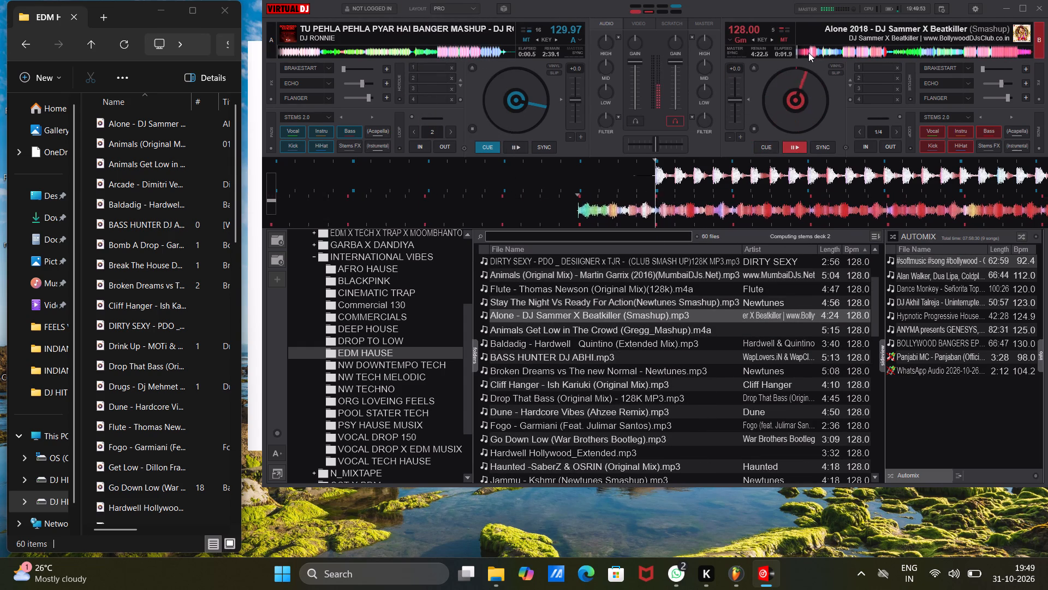
pyautogui.click(808, 52)
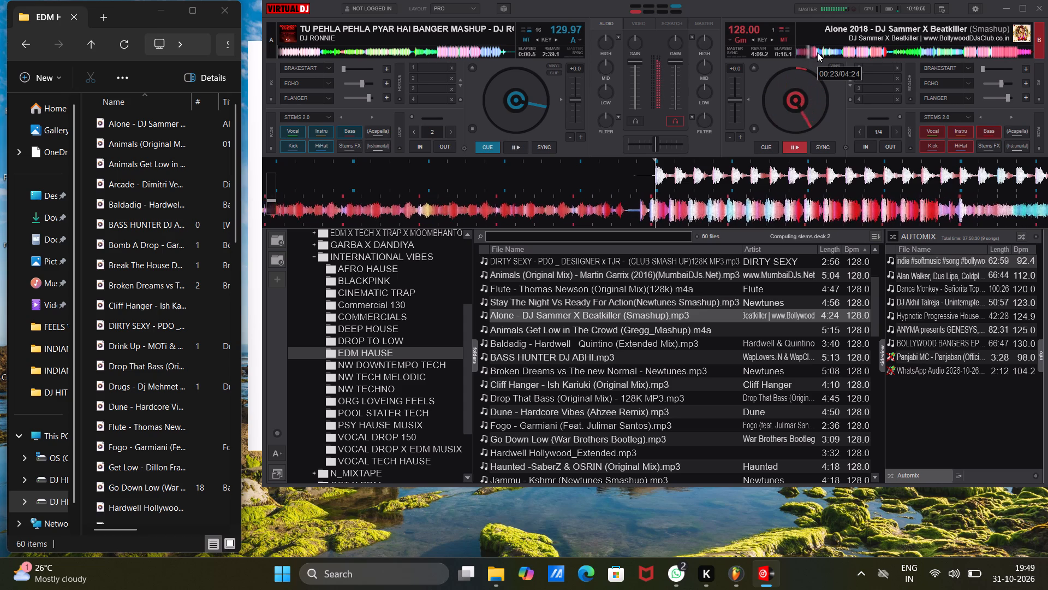
pyautogui.click(817, 52)
pyautogui.click(821, 50)
pyautogui.click(835, 46)
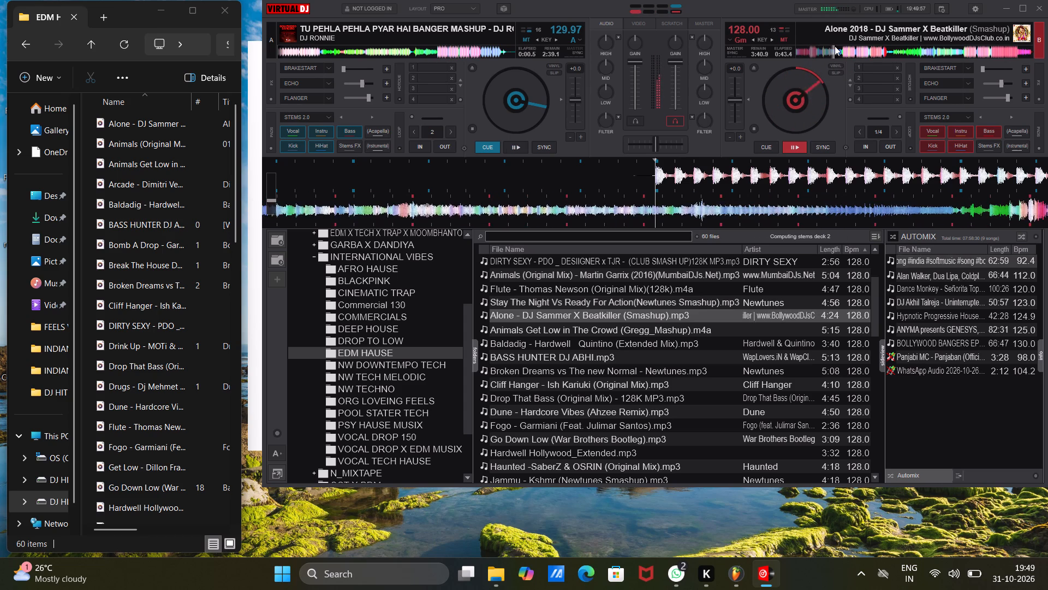
pyautogui.click(838, 52)
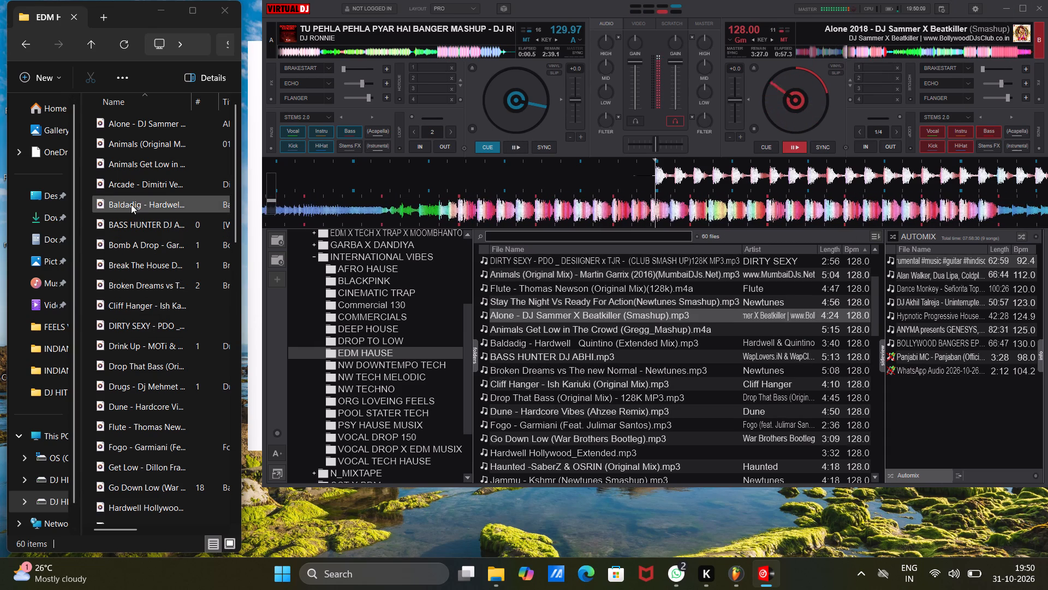
pyautogui.click(127, 124)
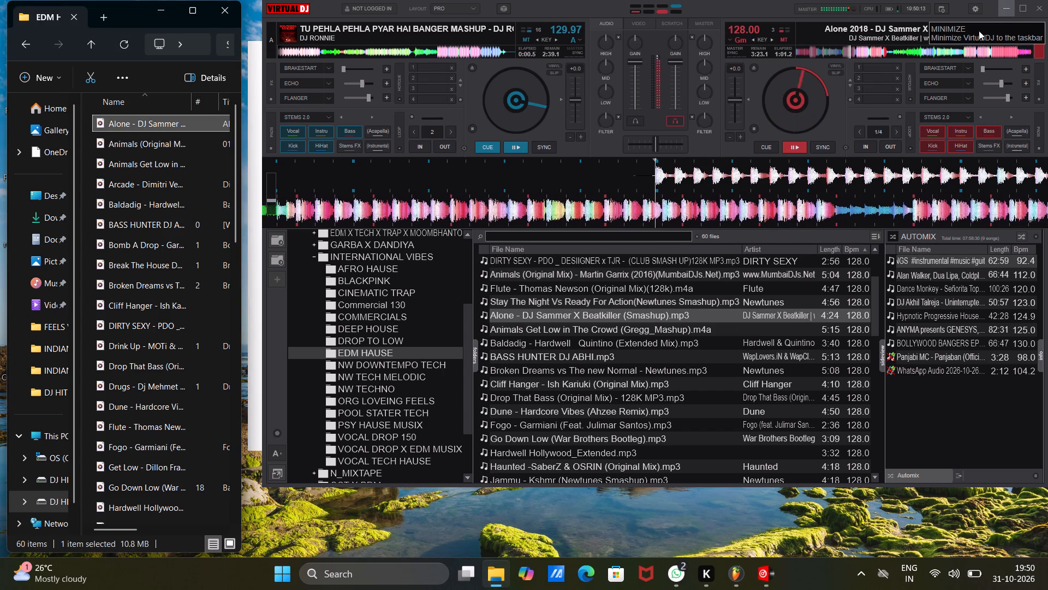
pyautogui.click(856, 55)
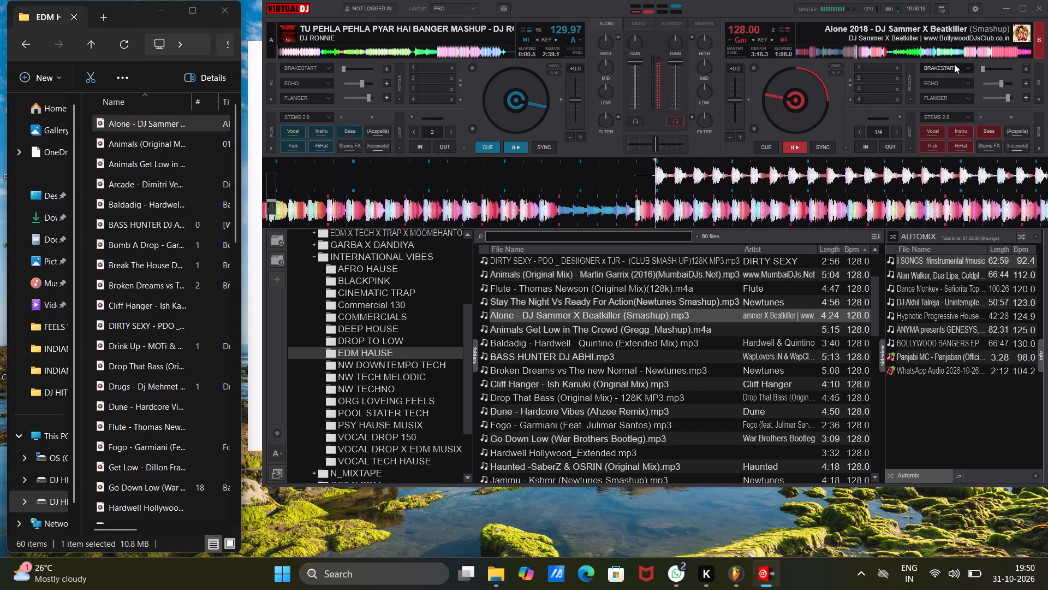
pyautogui.click(758, 147)
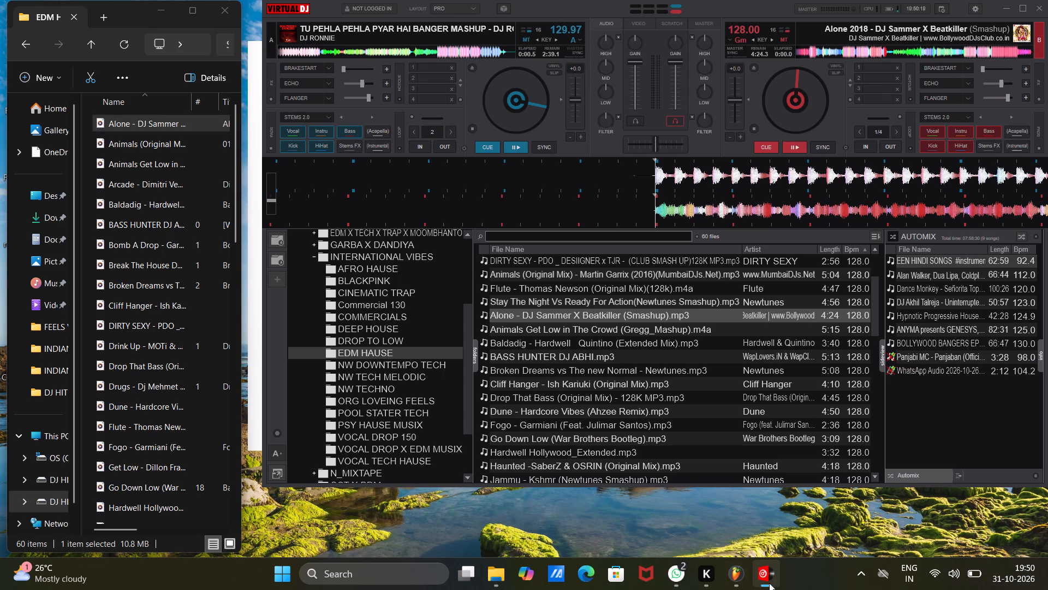
# Switch to FL Studio, add the Alone smashup file from File Explorer to Track 4 and move the clip to bar 1.
pyautogui.click(741, 575)
pyautogui.click(485, 574)
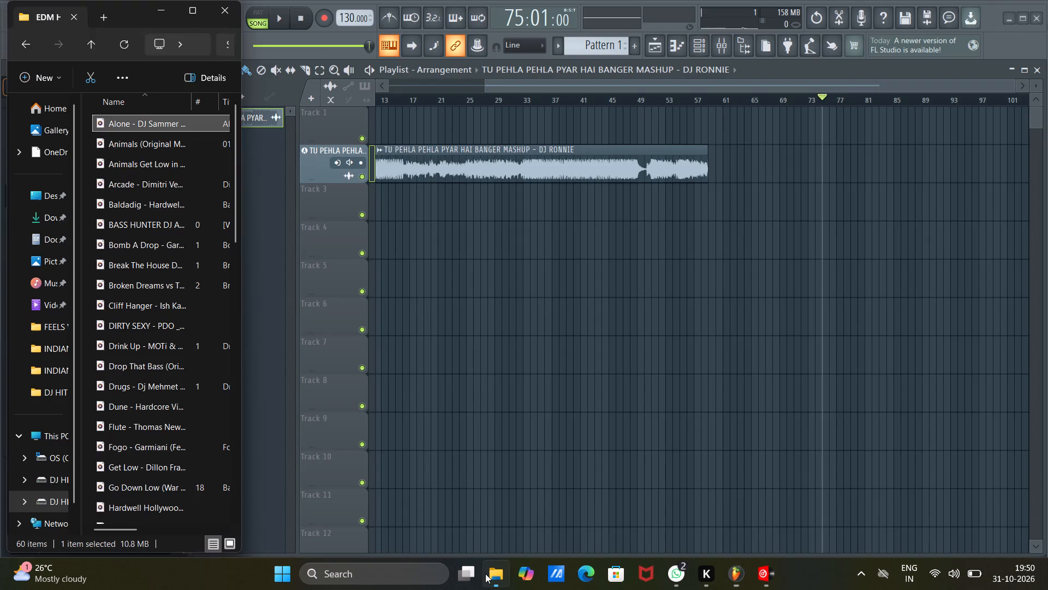
pyautogui.moveTo(145, 123); pyautogui.dragTo(330, 226)
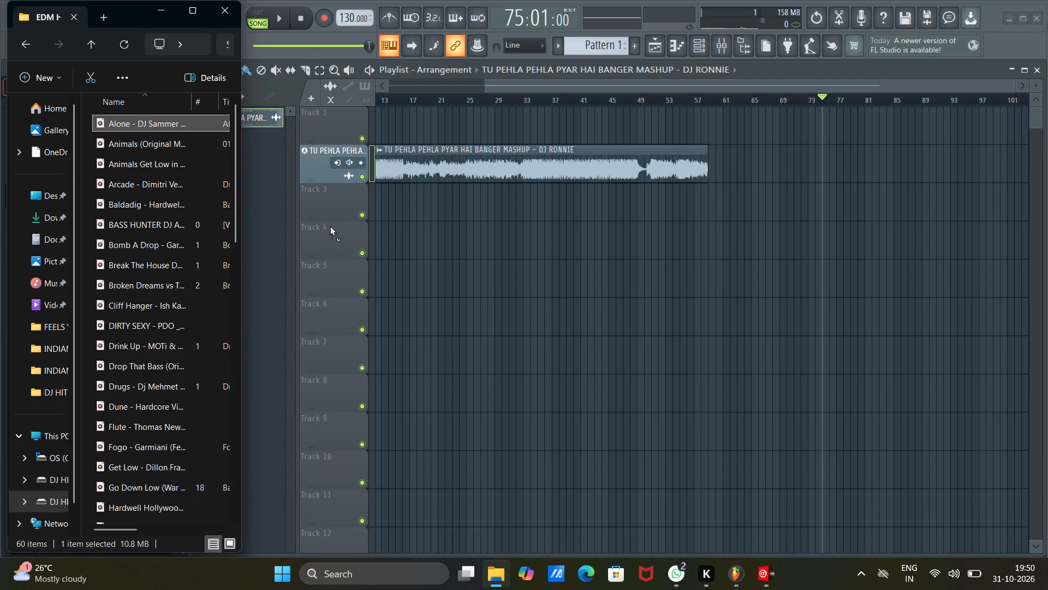
pyautogui.moveTo(330, 226); pyautogui.dragTo(330, 225)
pyautogui.click(507, 318)
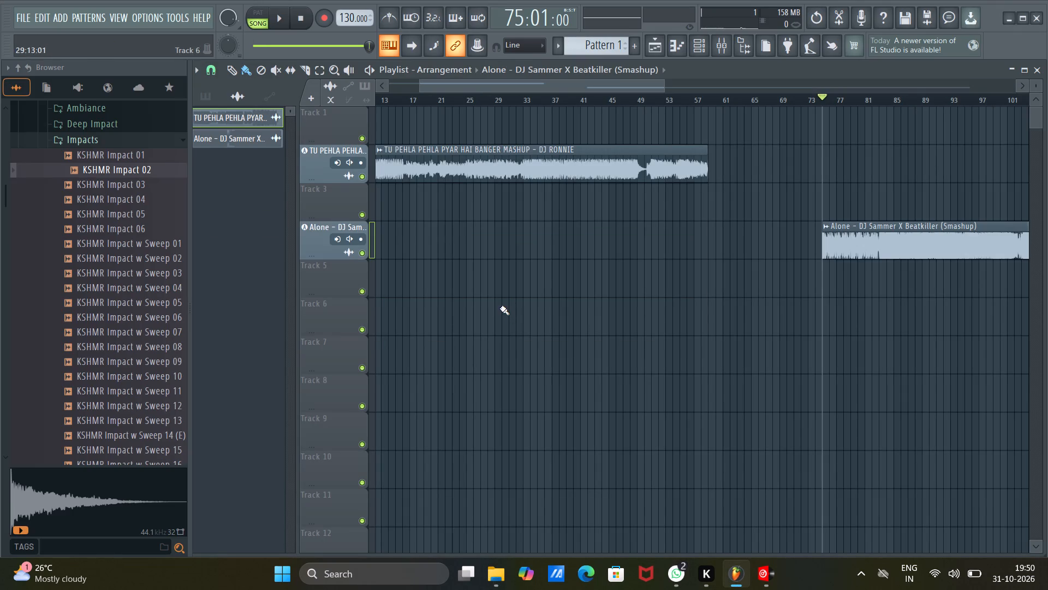
pyautogui.moveTo(892, 236); pyautogui.dragTo(307, 233)
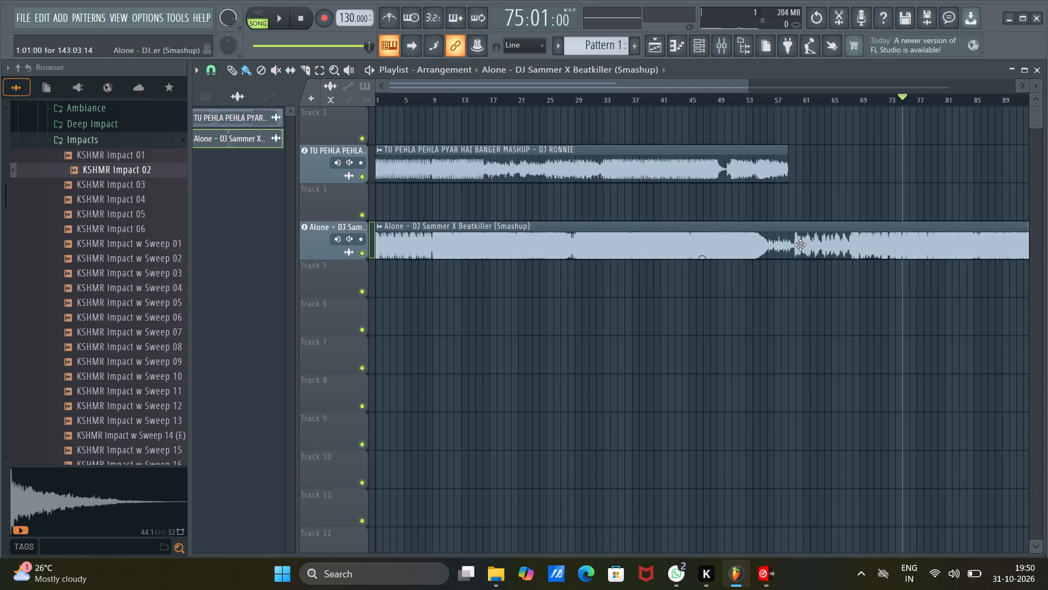
# Solo Track 4, which holds the Alone clip.
pyautogui.rightClick(362, 255)
# Set the Alone sample's time-stretching mode to Stretch Pro and autodetect its tempo in the 75 to 150 BPM range.
pyautogui.doubleClick(449, 241)
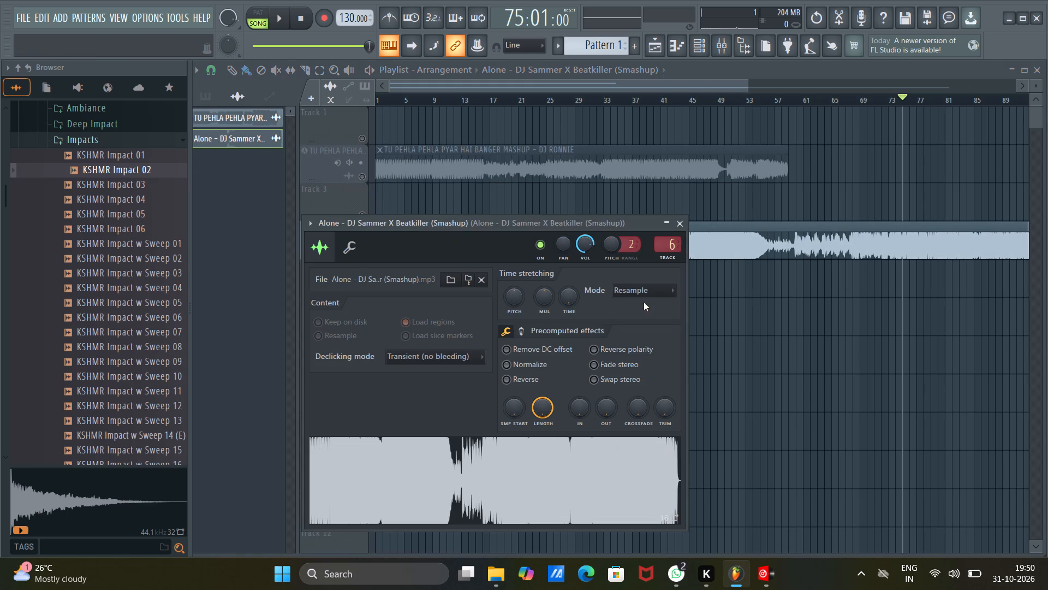
pyautogui.click(645, 291)
pyautogui.click(650, 339)
pyautogui.rightClick(572, 302)
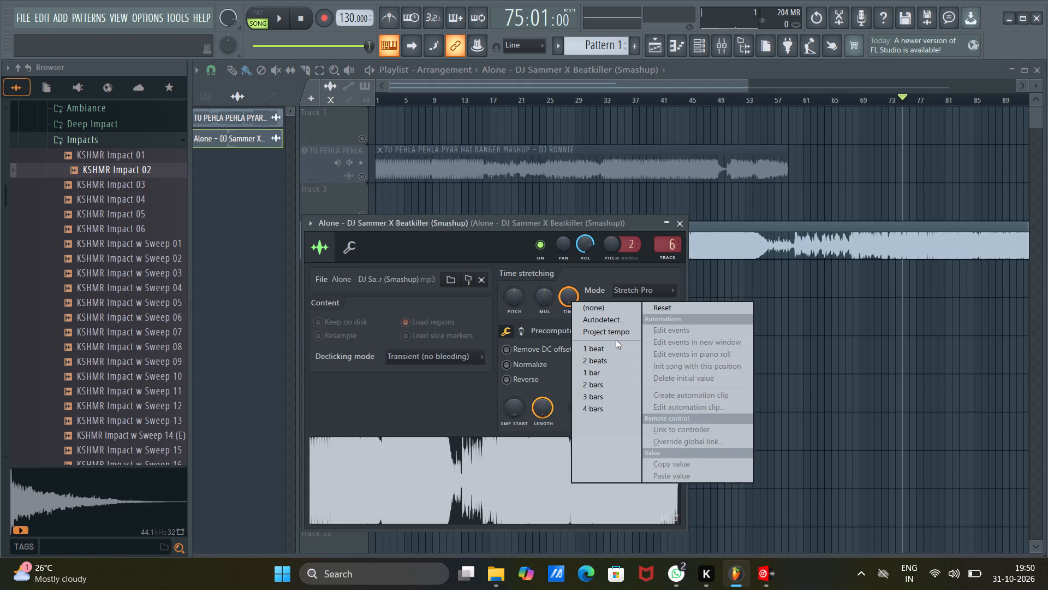
pyautogui.click(608, 331)
pyautogui.rightClick(563, 294)
pyautogui.click(606, 311)
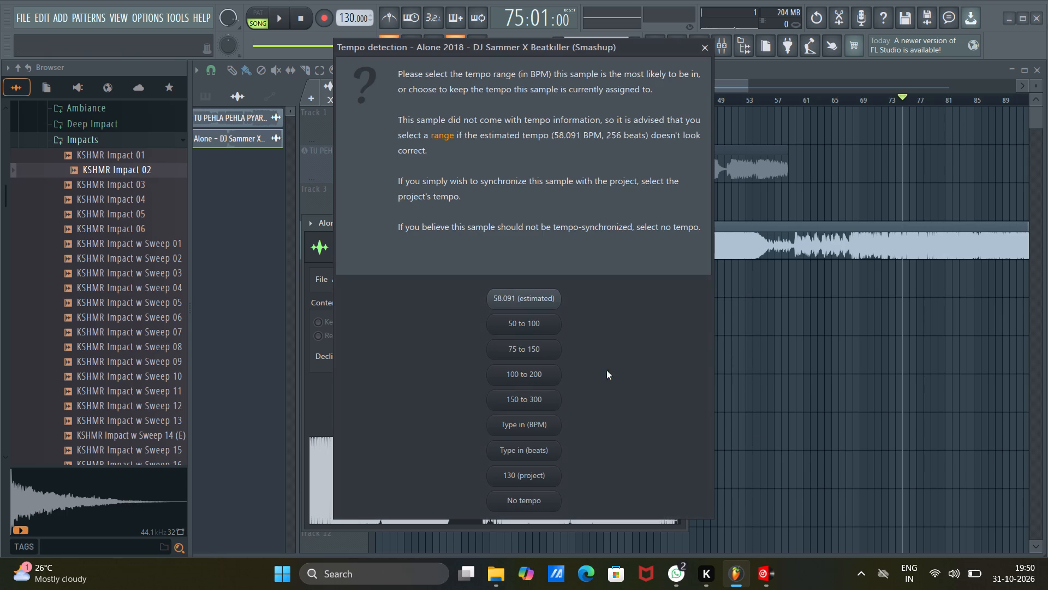
pyautogui.click(535, 346)
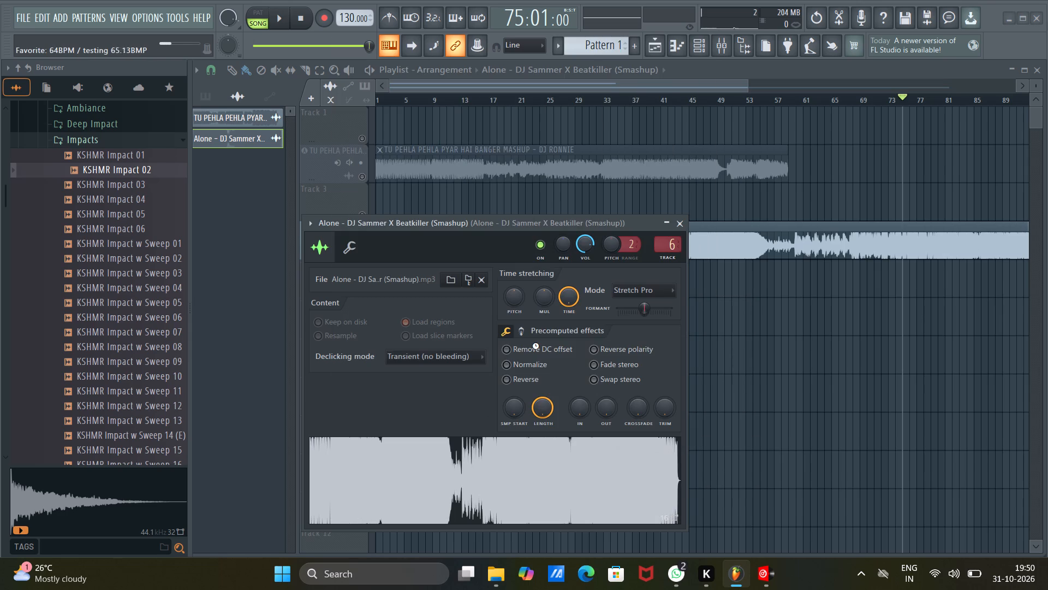
pyautogui.click(674, 220)
pyautogui.doubleClick(510, 241)
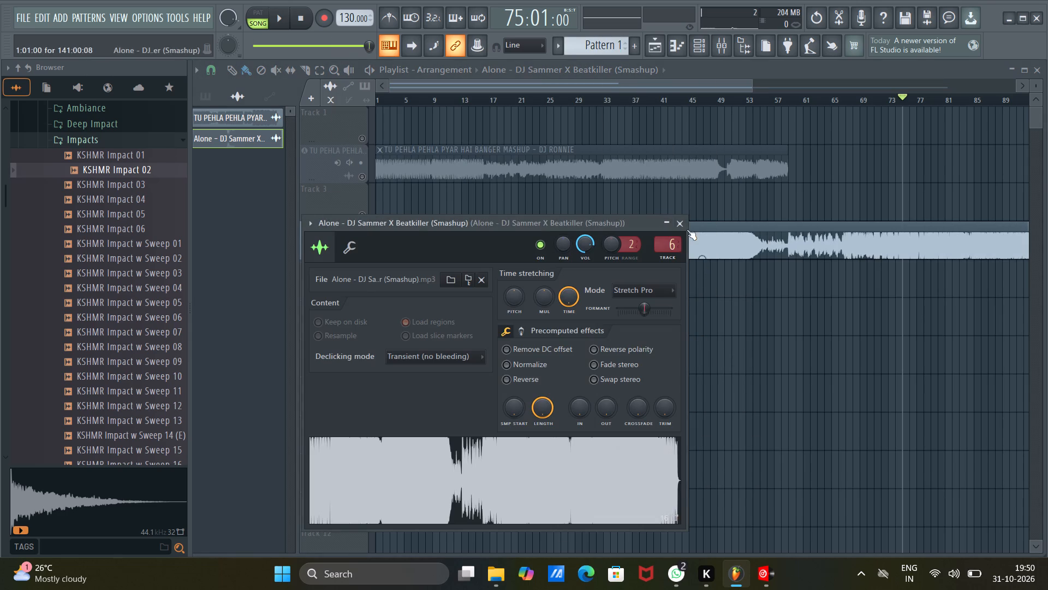
pyautogui.click(684, 227)
# Listen to the Alone clip up to its drop near bar 29 and shift the clip one bar later, to start at 2:01:00.
pyautogui.press('space')
pyautogui.click(528, 99)
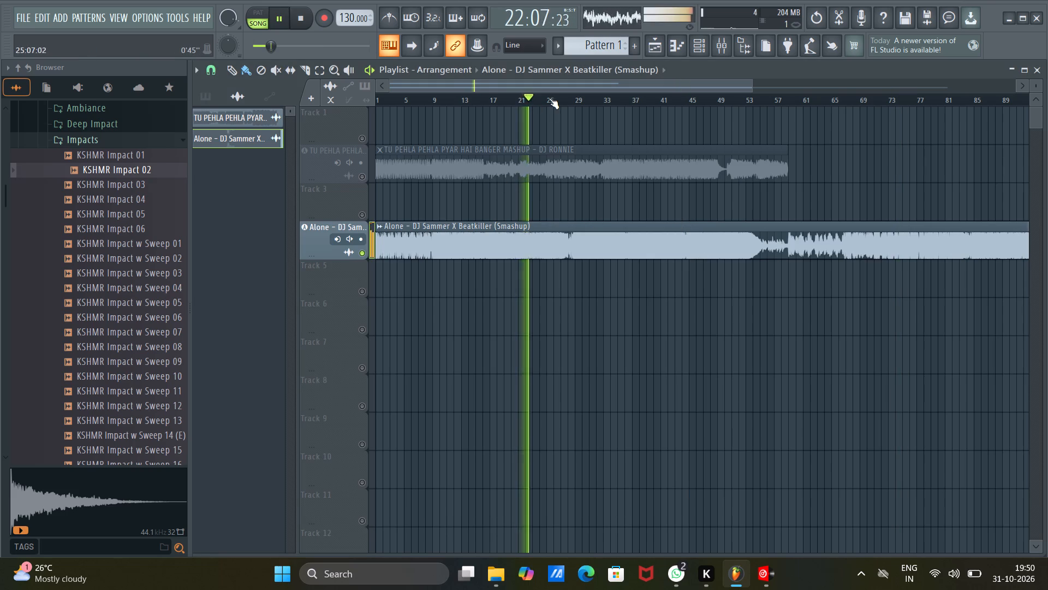
pyautogui.click(557, 100)
pyautogui.scroll(14, 573, 101)
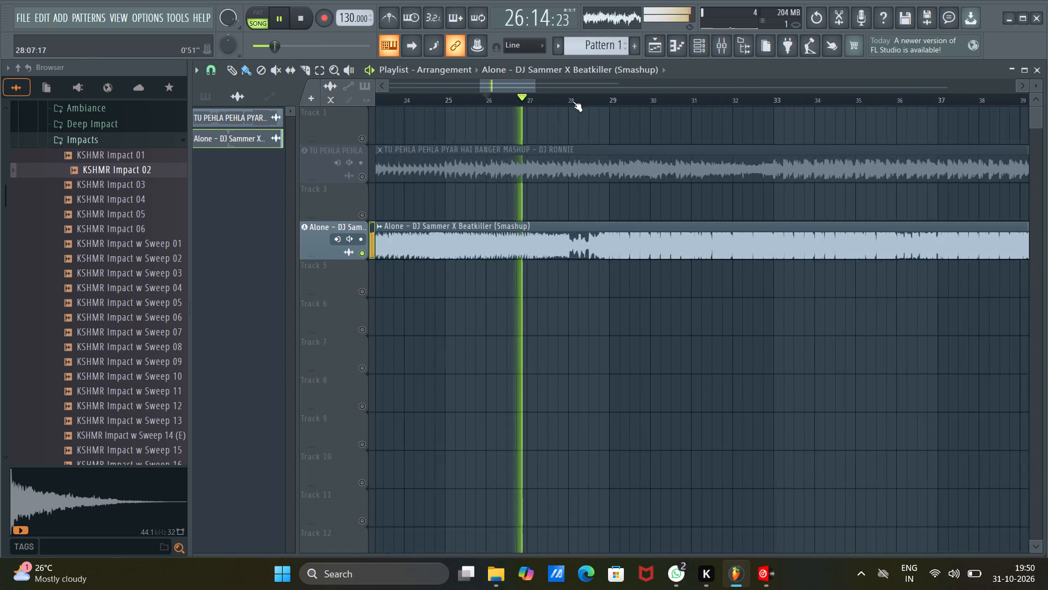
pyautogui.scroll(10, 573, 101)
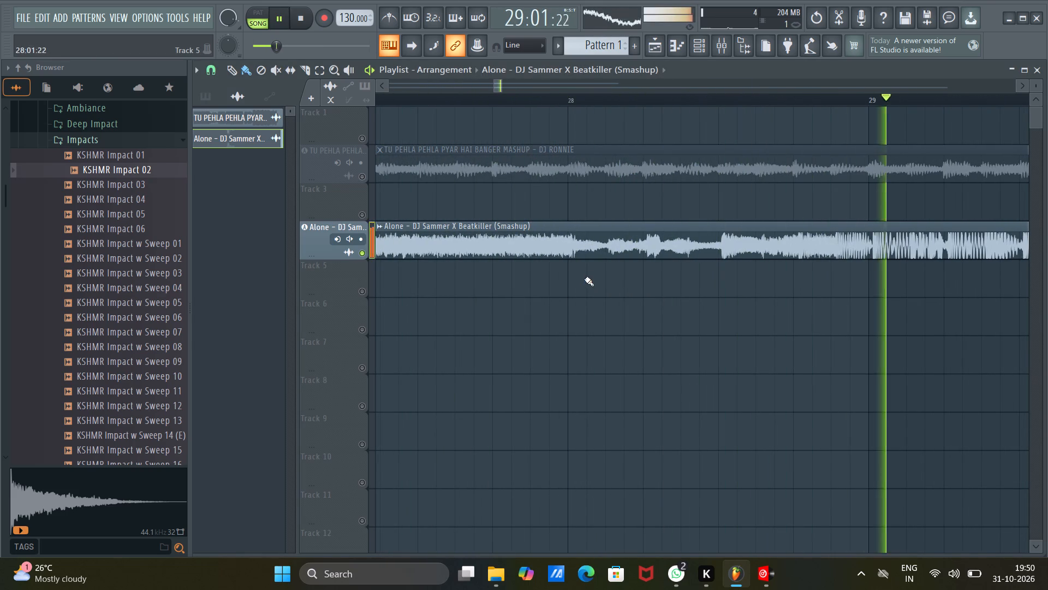
pyautogui.press('space')
pyautogui.moveTo(573, 244); pyautogui.dragTo(868, 255)
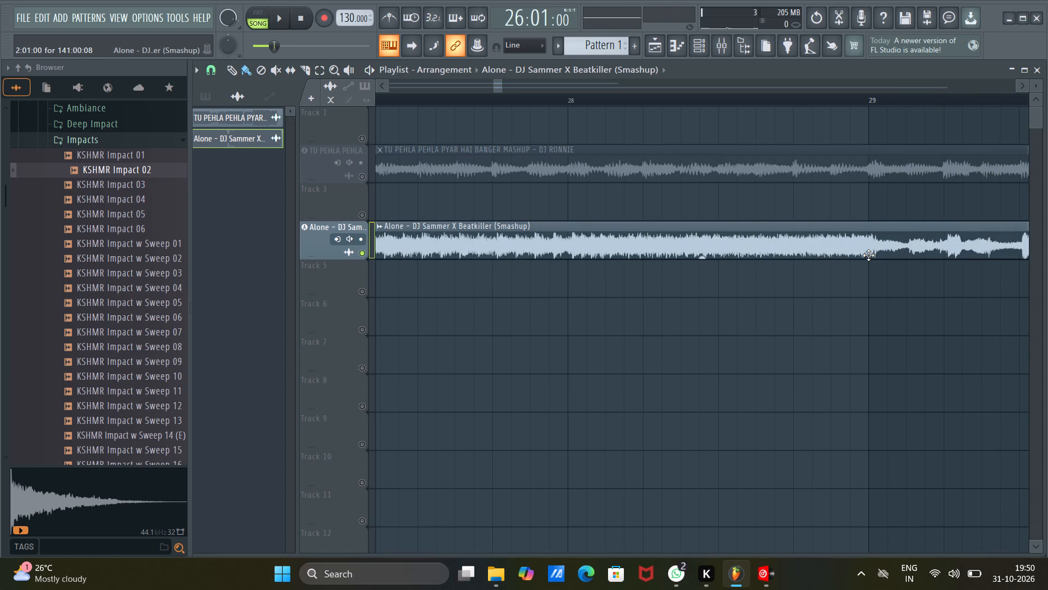
pyautogui.moveTo(868, 255); pyautogui.dragTo(868, 255)
# Replay the Alone clip from bar 29 and nudge it slightly earlier, aligning the drop's first kick with bar 30.
pyautogui.scroll(-3, 523, 89)
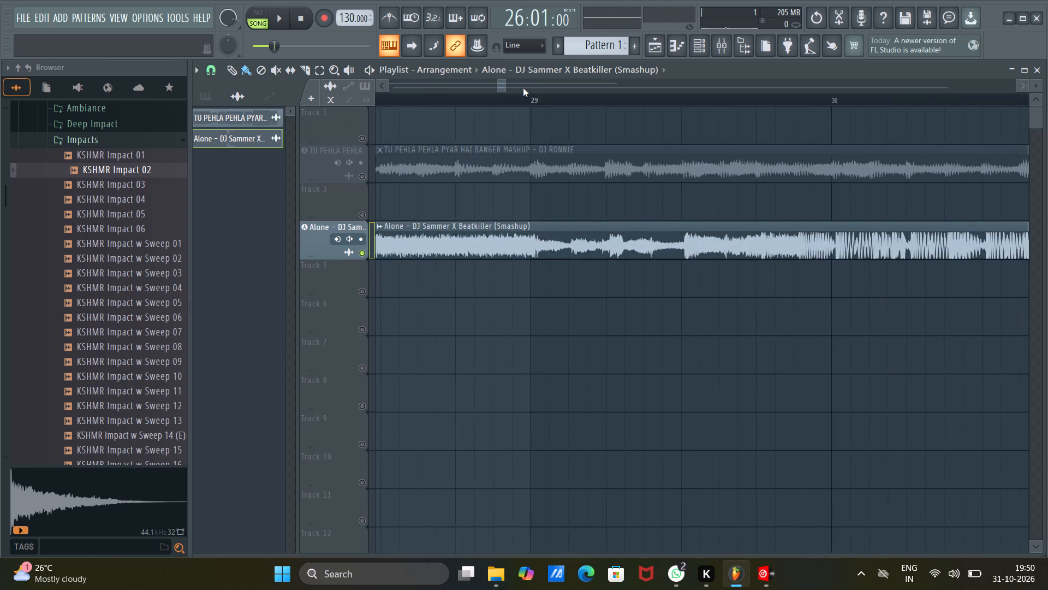
pyautogui.scroll(-1, 523, 88)
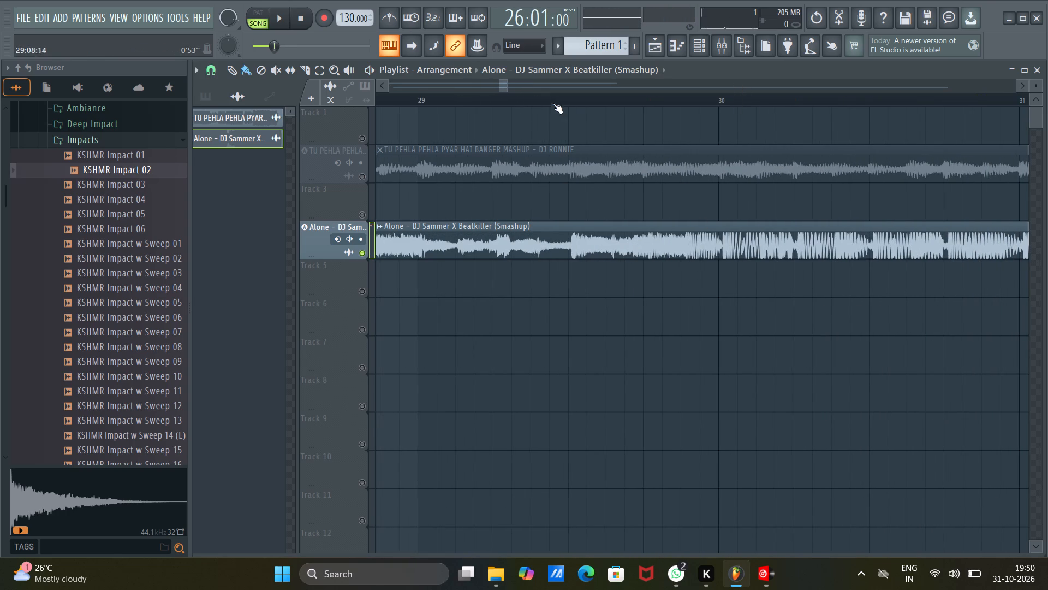
pyautogui.click(490, 102)
pyautogui.press('space')
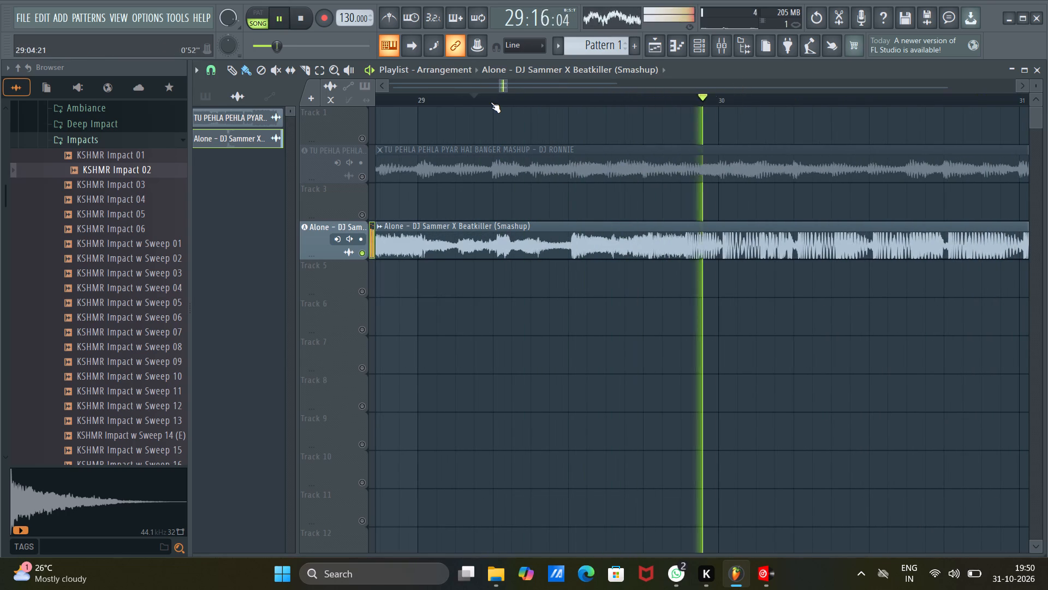
pyautogui.press('space')
pyautogui.press('space')
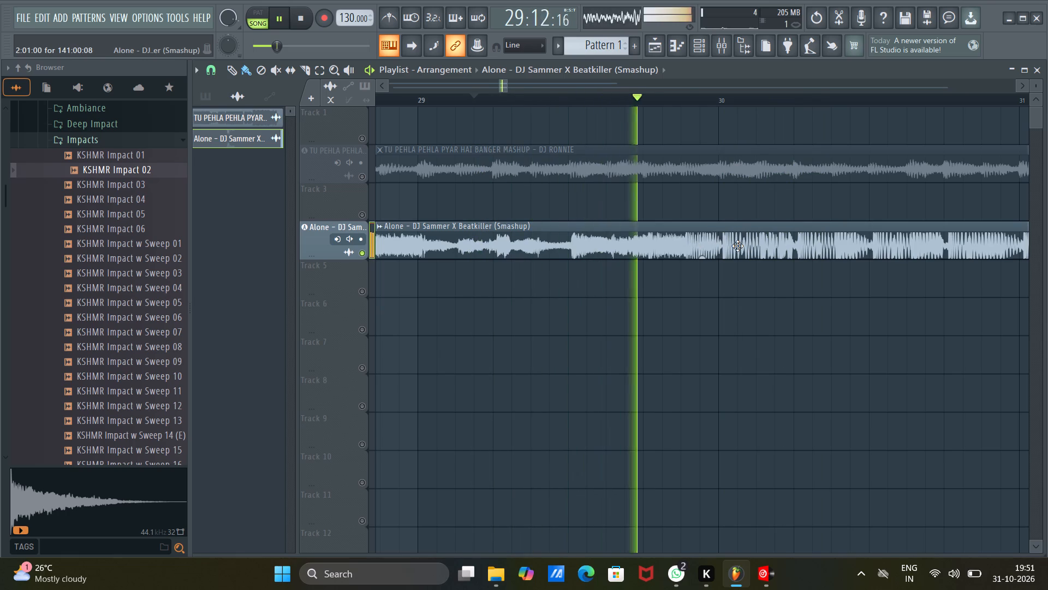
pyautogui.click(737, 246)
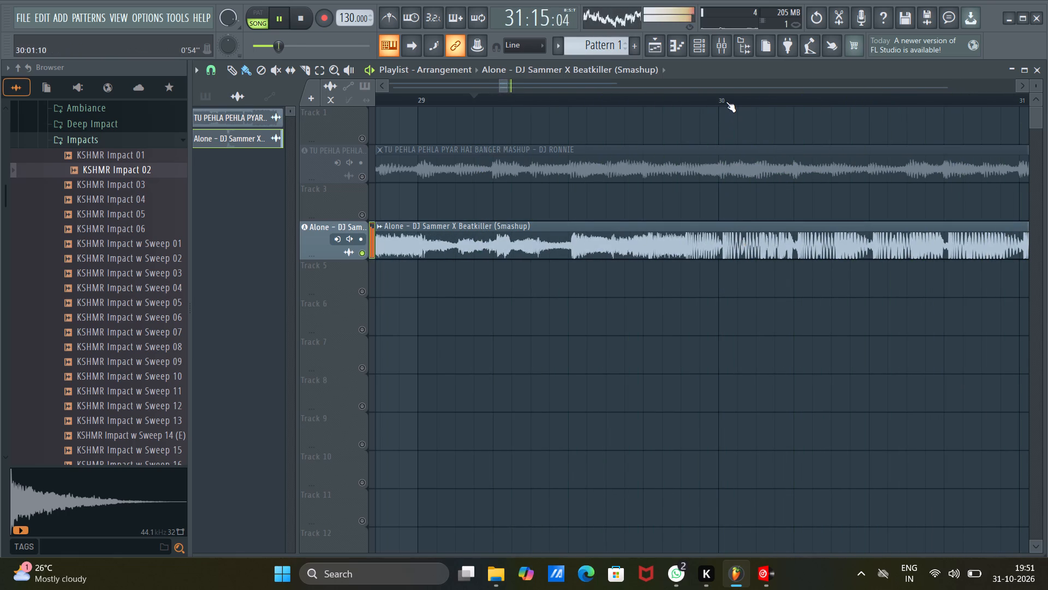
pyautogui.scroll(20, 726, 101)
pyautogui.scroll(1, 726, 101)
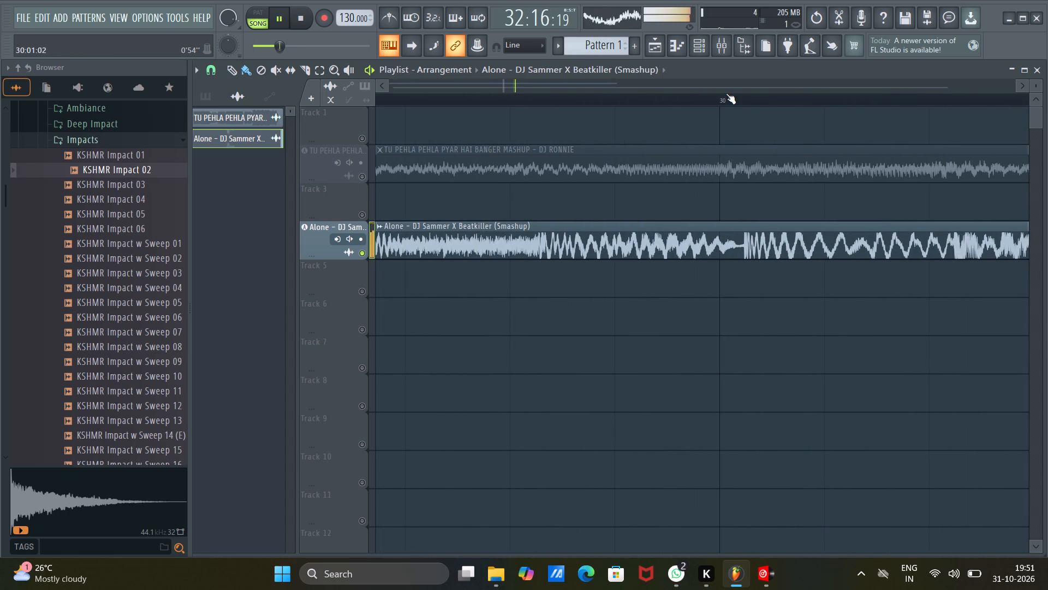
pyautogui.scroll(5, 726, 98)
pyautogui.moveTo(789, 252); pyautogui.dragTo(760, 244)
pyautogui.scroll(-11, 729, 99)
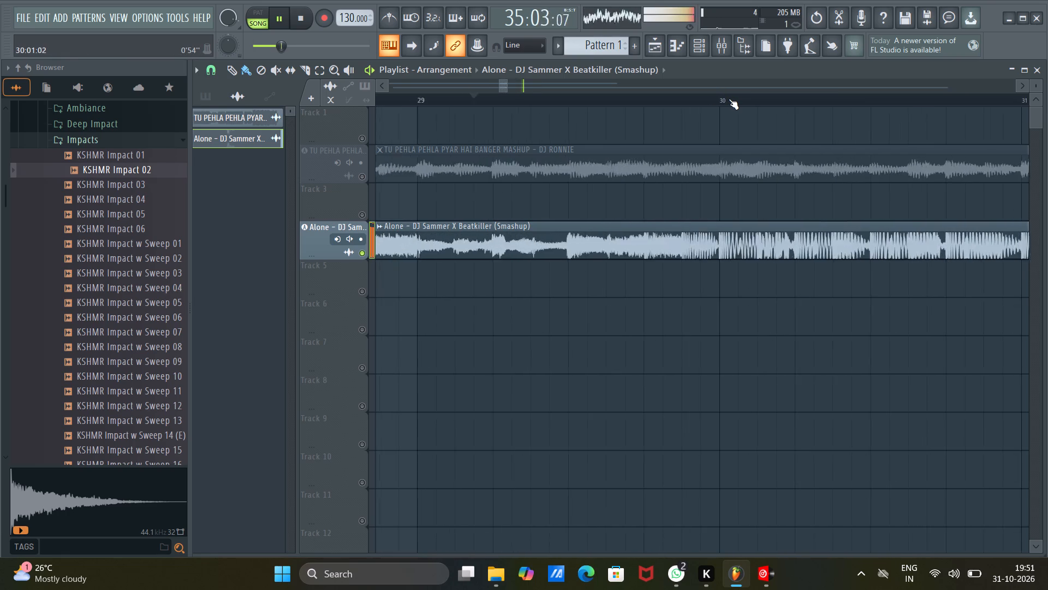
# Slice the Alone clip at bar 29 and delete the section before the cut.
pyautogui.scroll(-3, 729, 99)
pyautogui.click(305, 69)
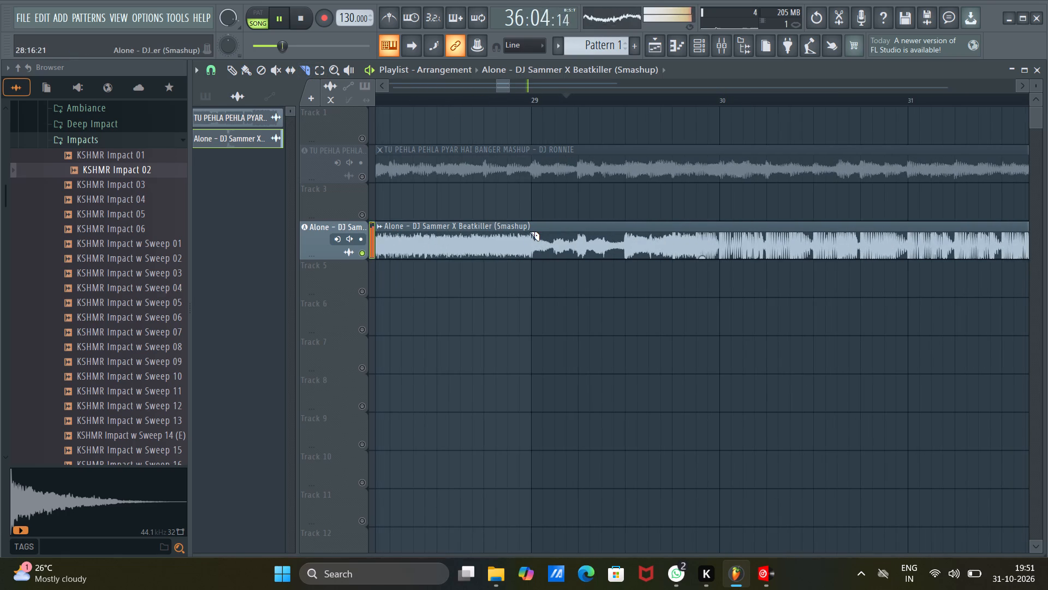
pyautogui.moveTo(529, 231); pyautogui.dragTo(523, 187)
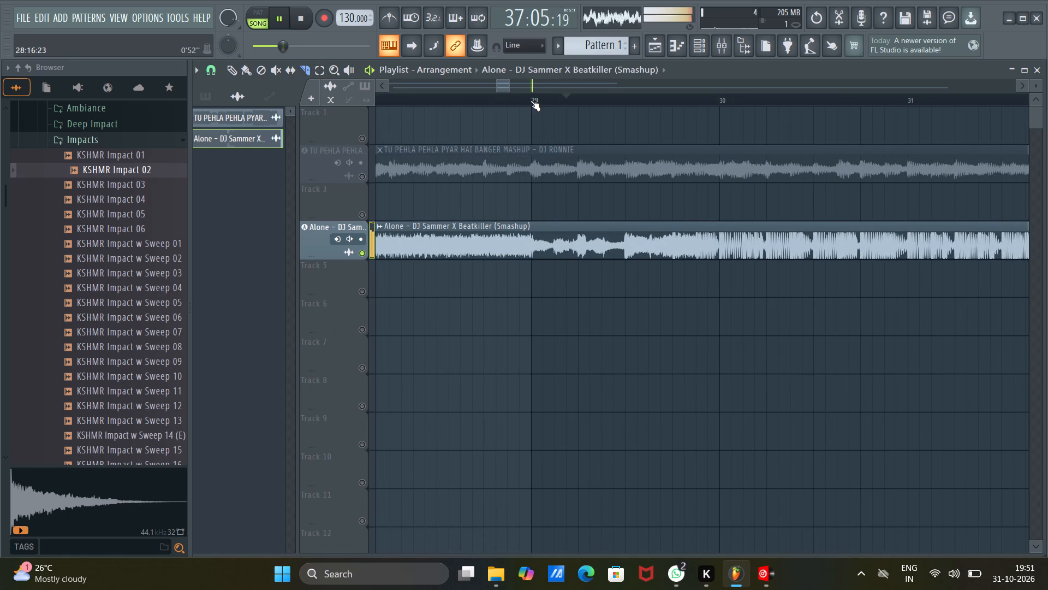
pyautogui.scroll(4, 531, 101)
pyautogui.moveTo(543, 226); pyautogui.dragTo(548, 255)
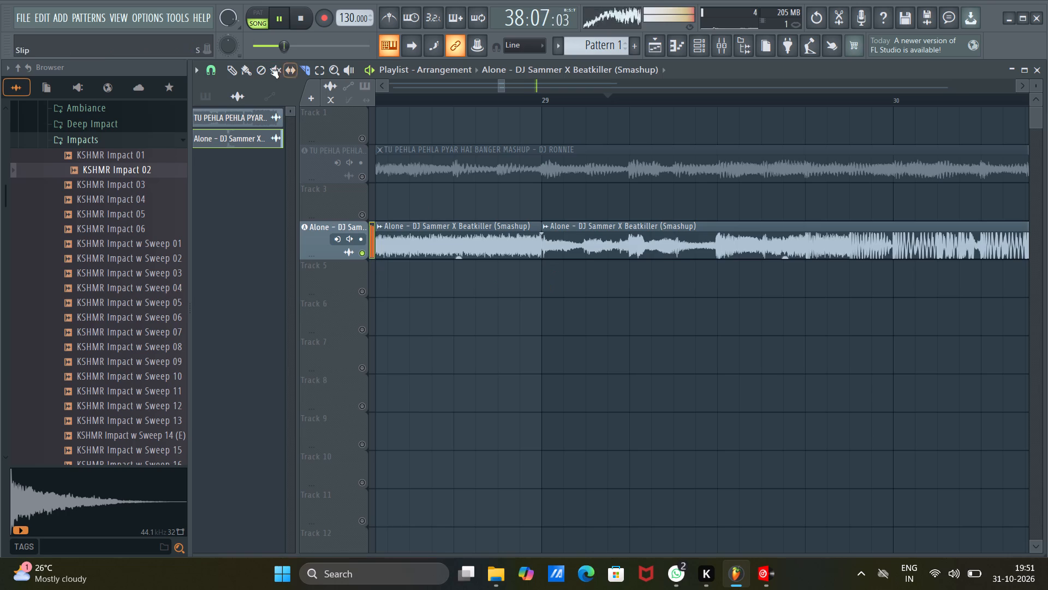
pyautogui.click(249, 65)
pyautogui.rightClick(474, 257)
# Stop playback and move the trimmed Alone clip along Track 4 to start at 58:01:00, overlapping the mashup clip's final bar.
pyautogui.scroll(-6, 550, 99)
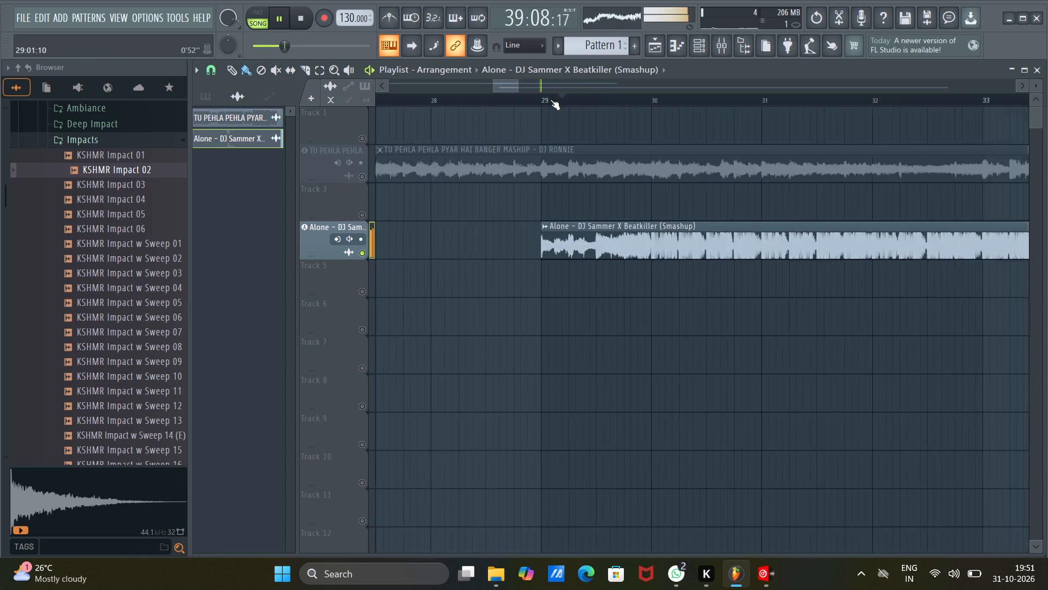
pyautogui.scroll(-13, 550, 99)
pyautogui.press('space')
pyautogui.scroll(-8, 550, 99)
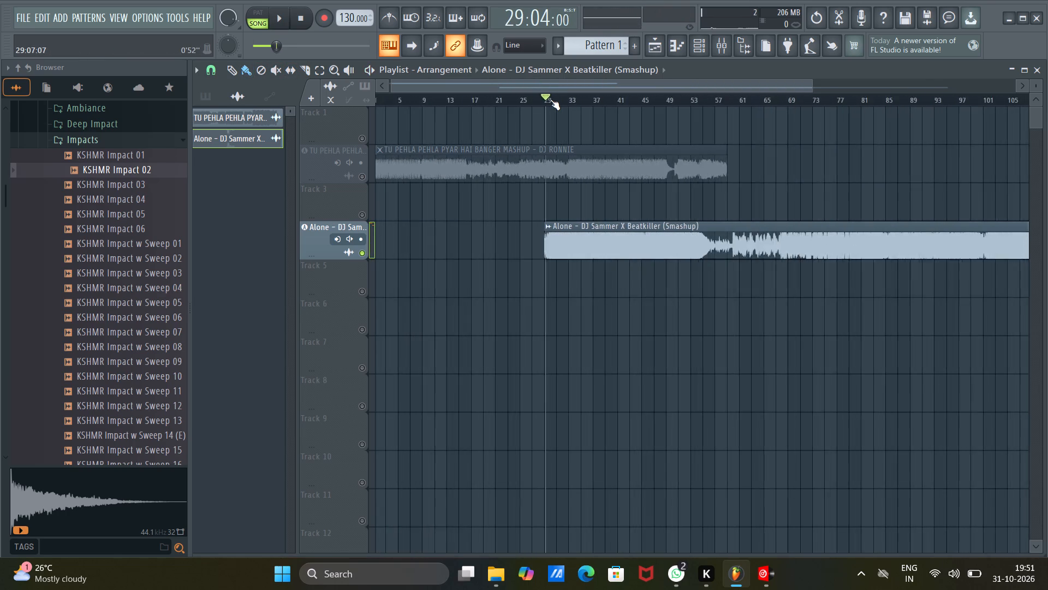
pyautogui.scroll(-2, 550, 99)
pyautogui.moveTo(593, 255); pyautogui.dragTo(720, 266)
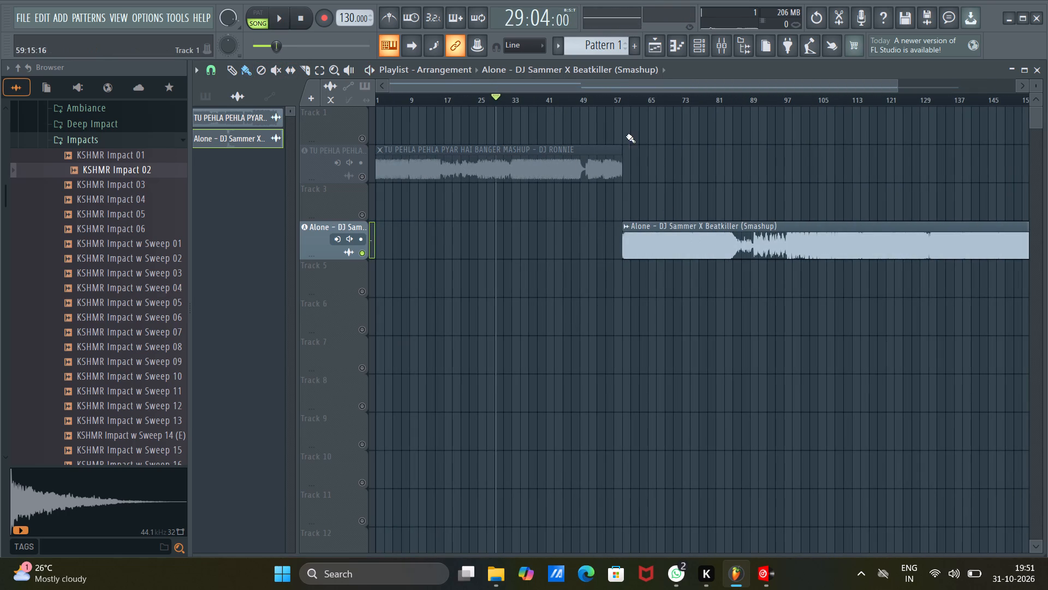
pyautogui.scroll(18, 622, 105)
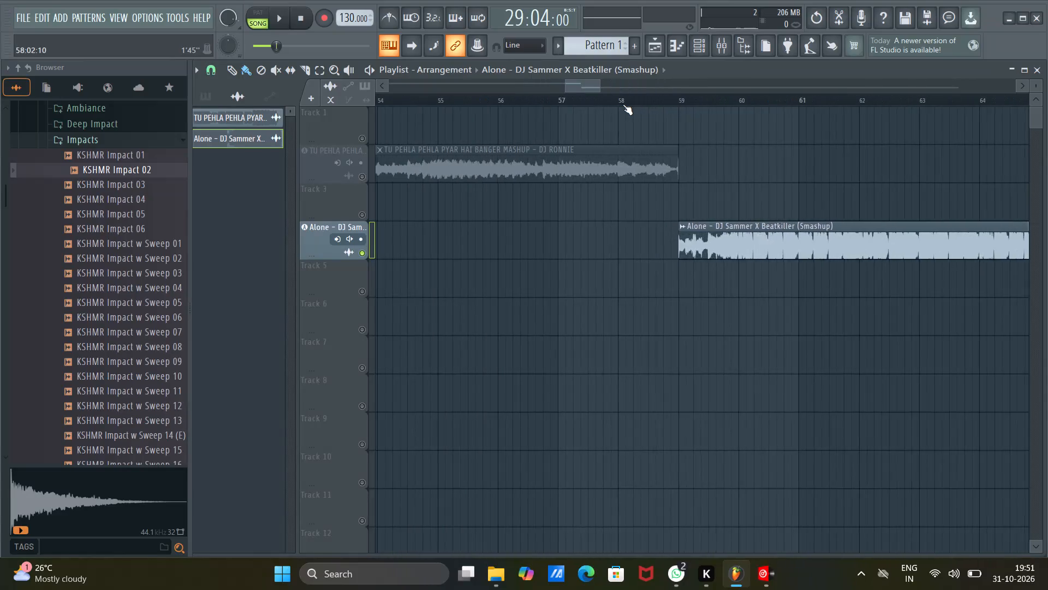
pyautogui.scroll(7, 623, 104)
pyautogui.moveTo(865, 259); pyautogui.dragTo(834, 246)
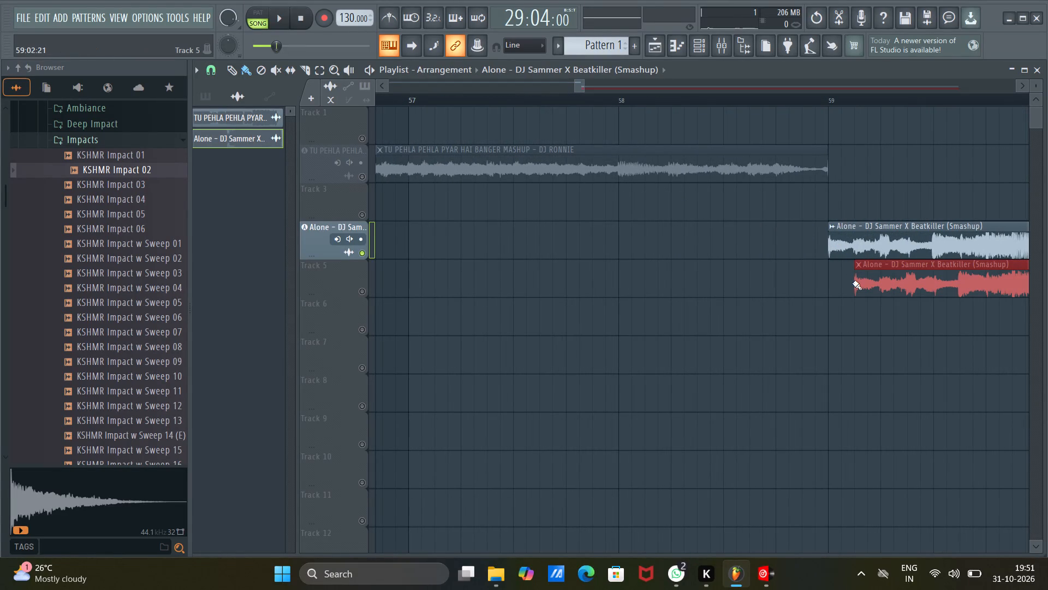
pyautogui.hotkey('ctrl', 'z')
pyautogui.moveTo(877, 241); pyautogui.dragTo(670, 211)
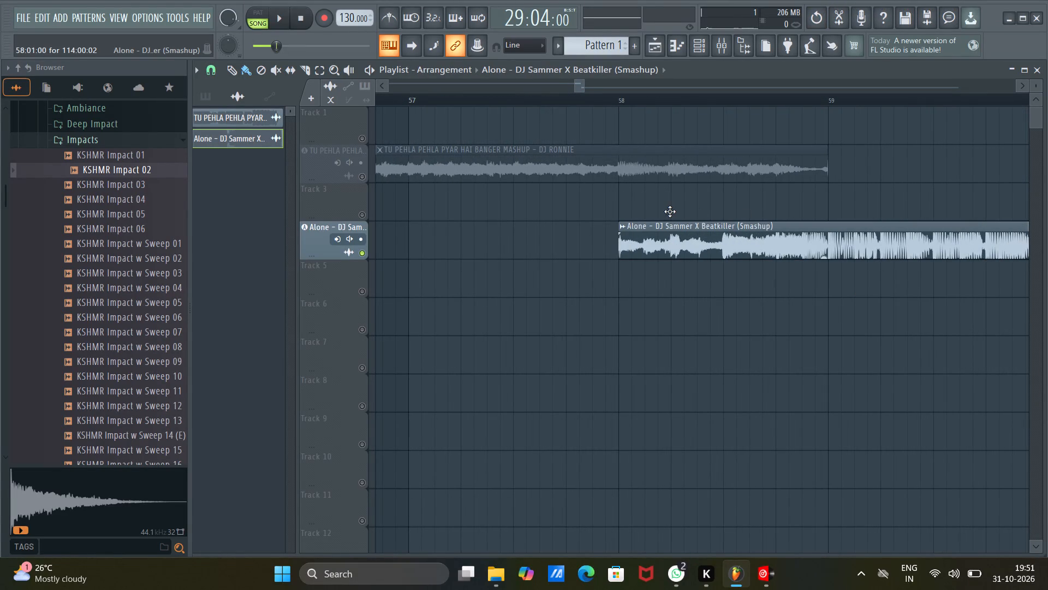
pyautogui.moveTo(670, 211); pyautogui.dragTo(669, 211)
# Take Track 4 out of solo so all tracks sound, and play the mashup-to-Alone transition from bar 57.
pyautogui.rightClick(360, 179)
pyautogui.rightClick(360, 179)
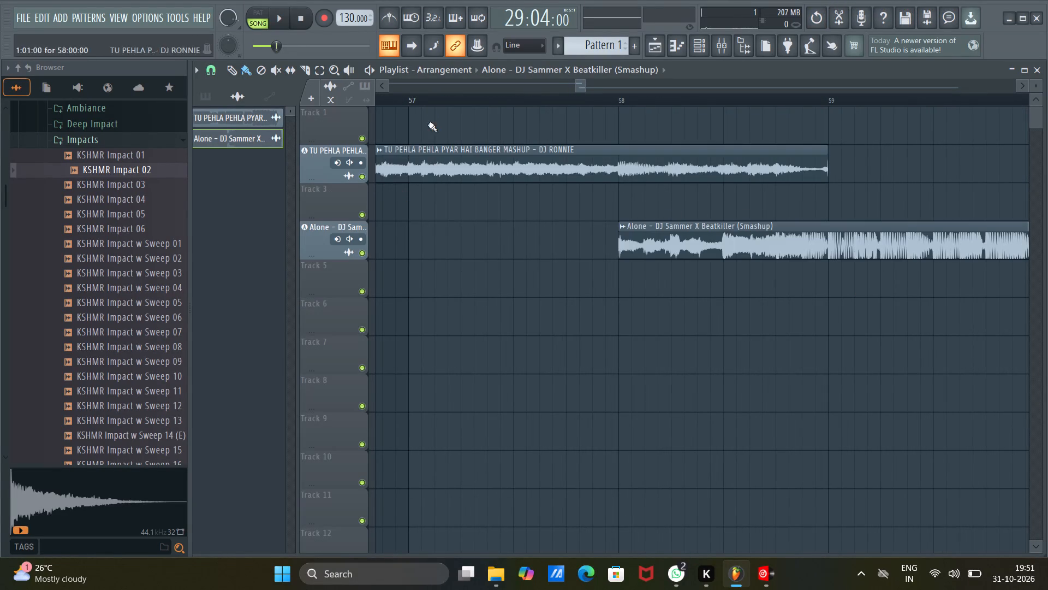
pyautogui.click(423, 105)
pyautogui.press('space')
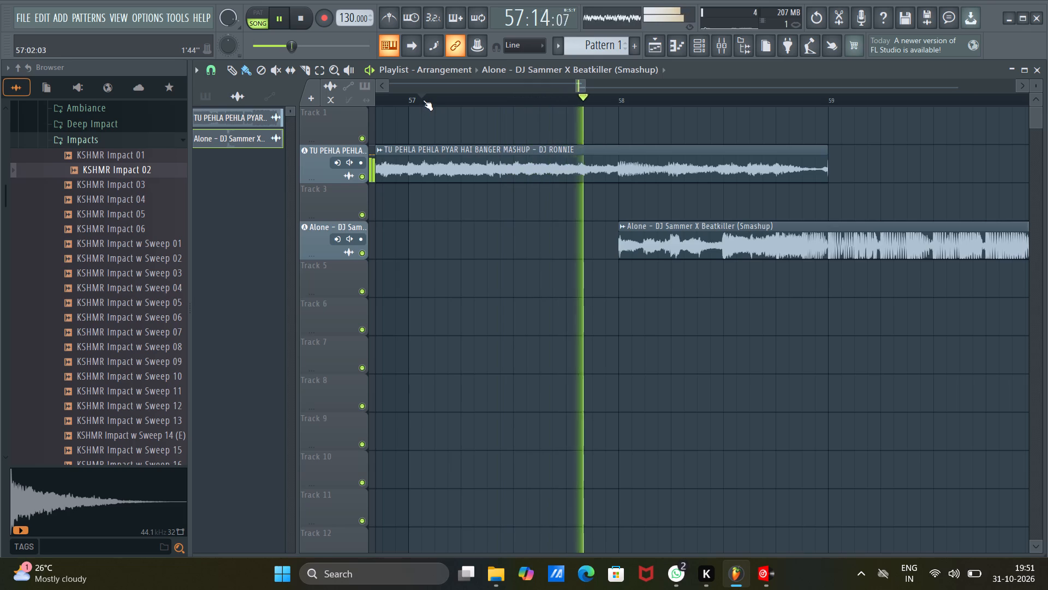
pyautogui.click(457, 99)
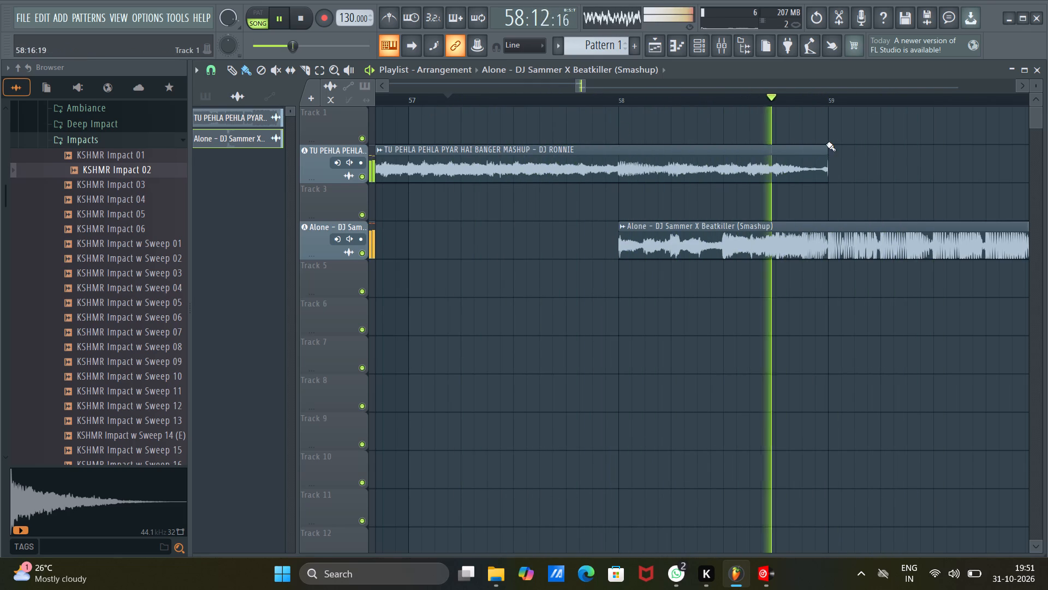
# Shorten the TU PEHLA PEHLA clip to end at bar 58 and replay the transition from bars 57 and 56.
pyautogui.moveTo(827, 149); pyautogui.dragTo(620, 141)
pyautogui.click(390, 102)
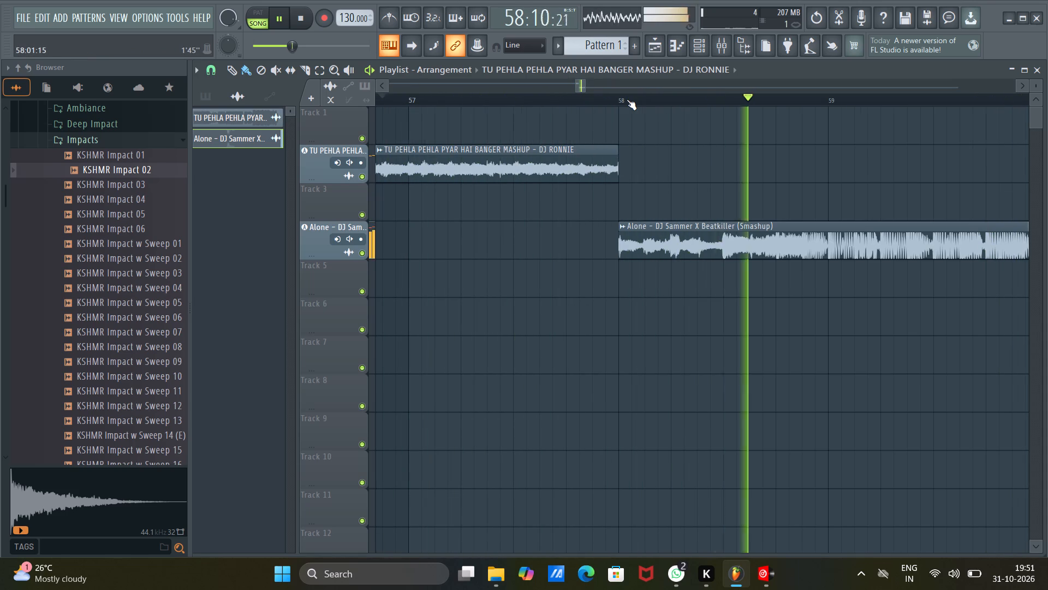
pyautogui.scroll(-11, 627, 99)
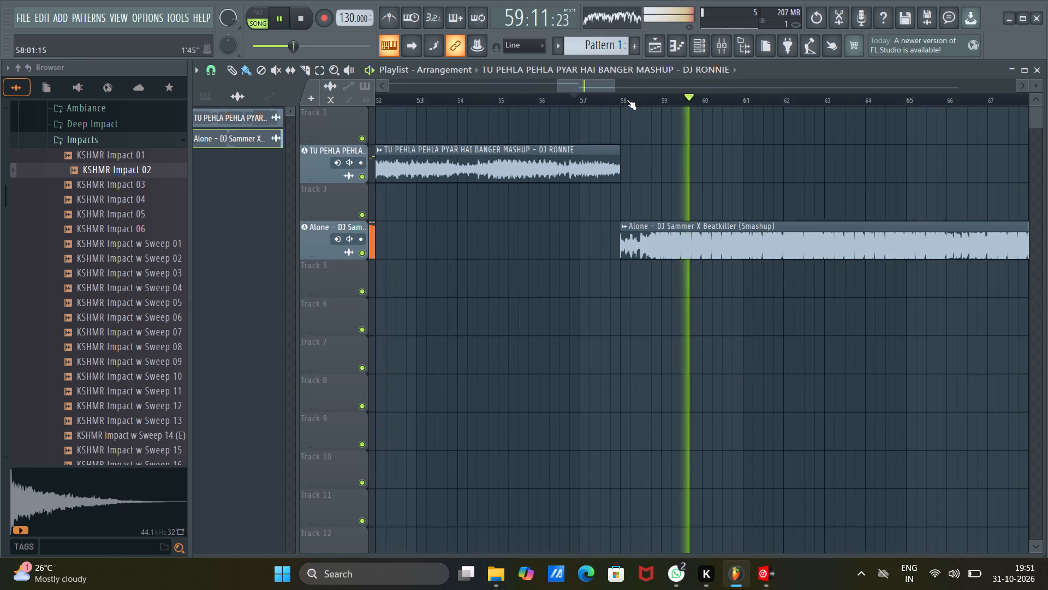
pyautogui.click(545, 98)
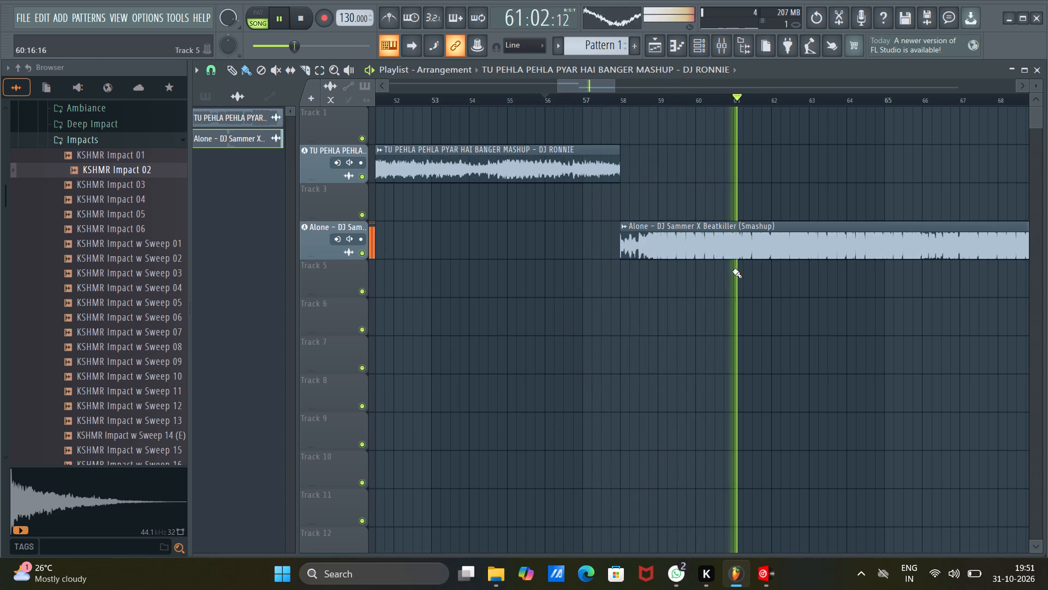
pyautogui.press('space')
# Inspect the Alone clip's sample settings, including its time stretching.
pyautogui.doubleClick(716, 240)
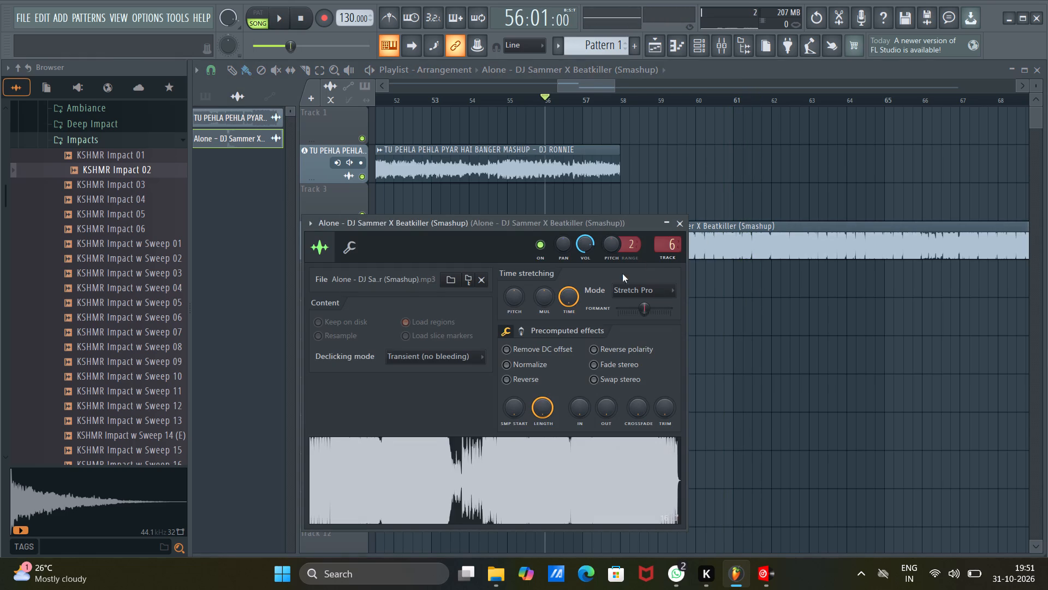
pyautogui.click(686, 220)
# Switch to VirtualDJ, raise the Alone deck's tempo to 130 BPM, listen to its drop for comparison, and return to FL Studio.
pyautogui.click(766, 586)
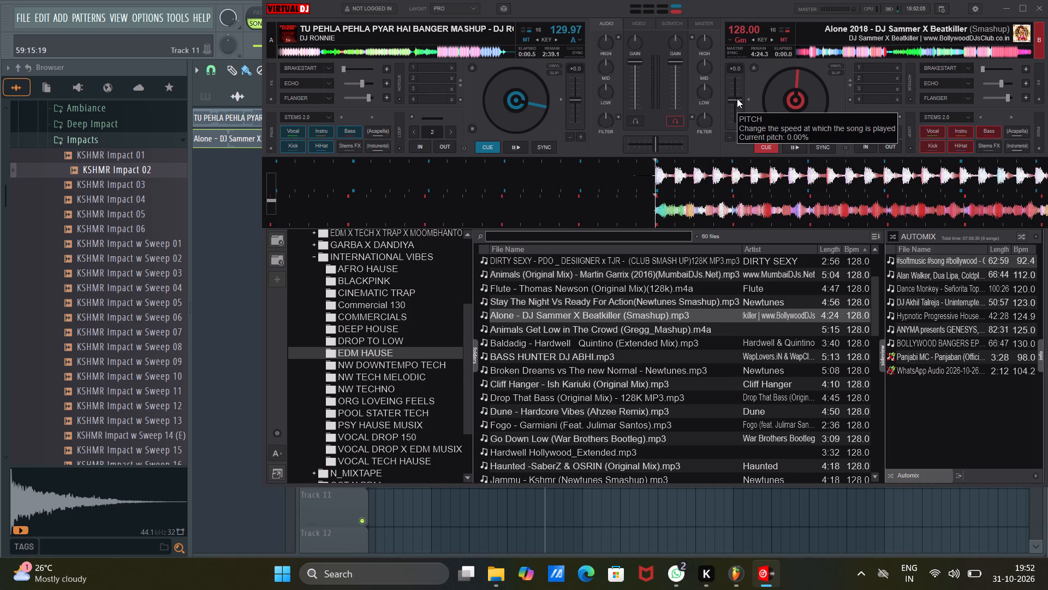
pyautogui.scroll(1, 737, 99)
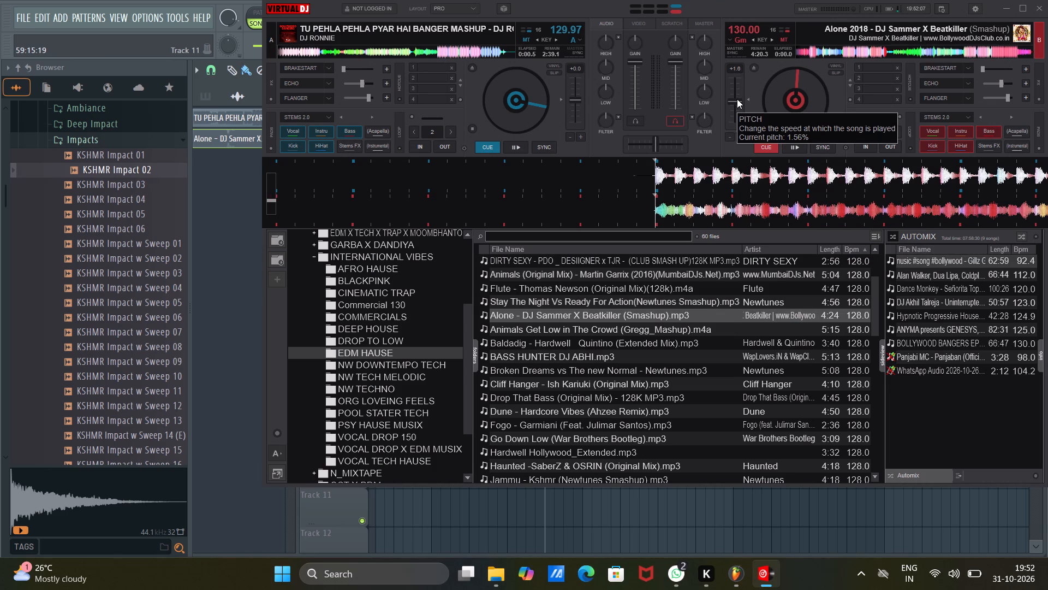
pyautogui.press('space')
pyautogui.click(842, 54)
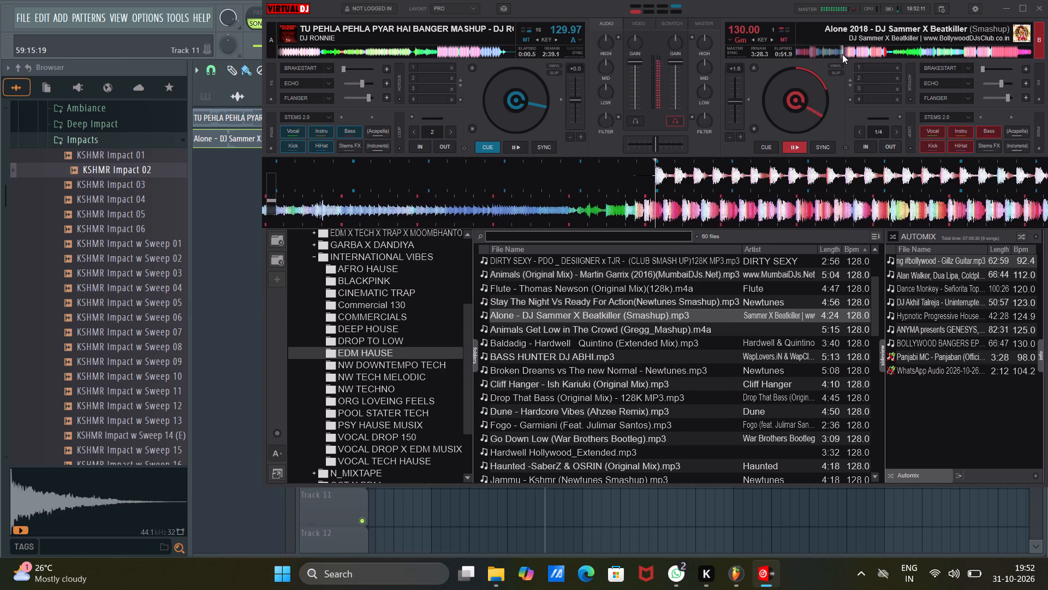
pyautogui.click(765, 150)
pyautogui.click(1002, 7)
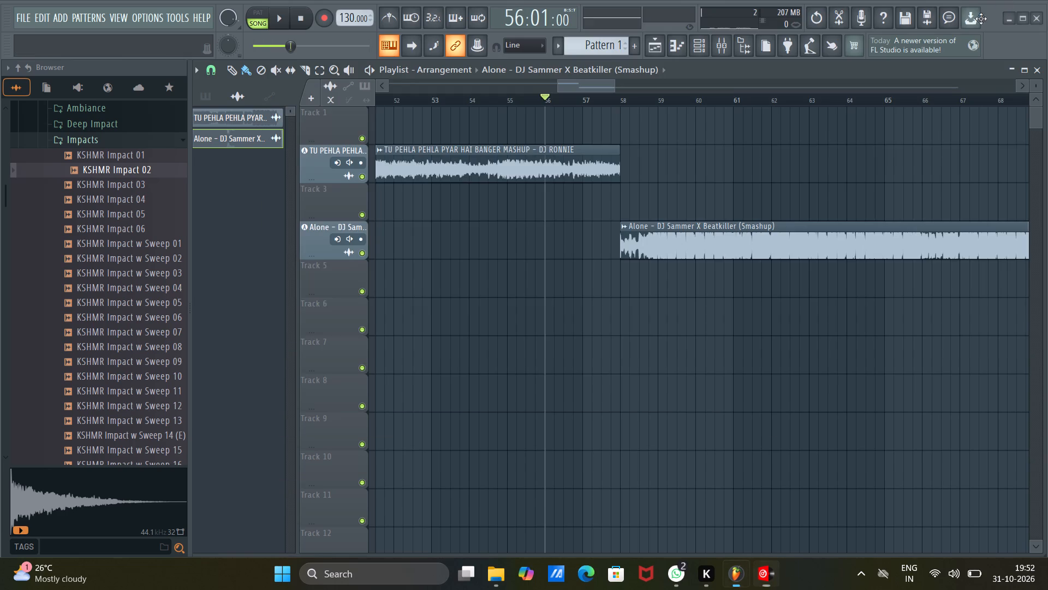
# With the mashup playing from bar 35, load Maximus into slot 1 of its mixer track 5 using the Clear master RMS preset.
pyautogui.press('space')
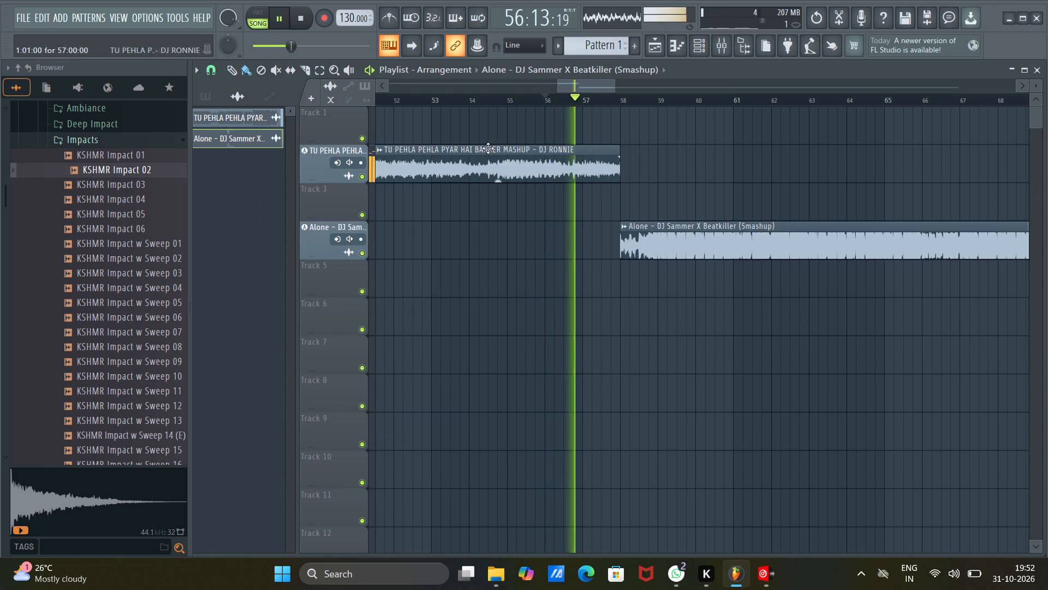
pyautogui.moveTo(571, 85); pyautogui.dragTo(509, 80)
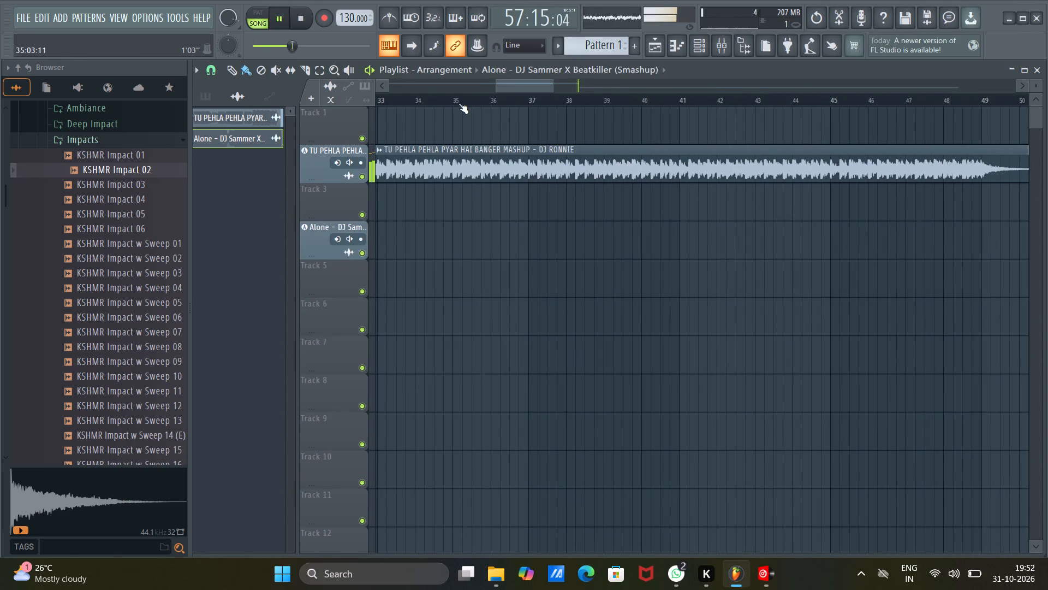
pyautogui.click(458, 103)
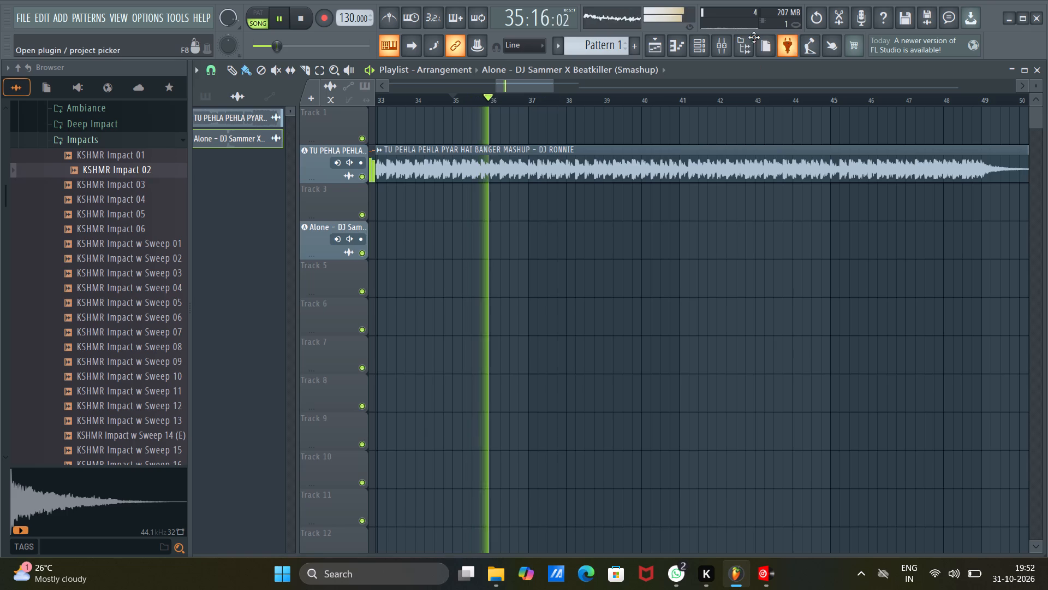
pyautogui.click(729, 41)
pyautogui.click(662, 239)
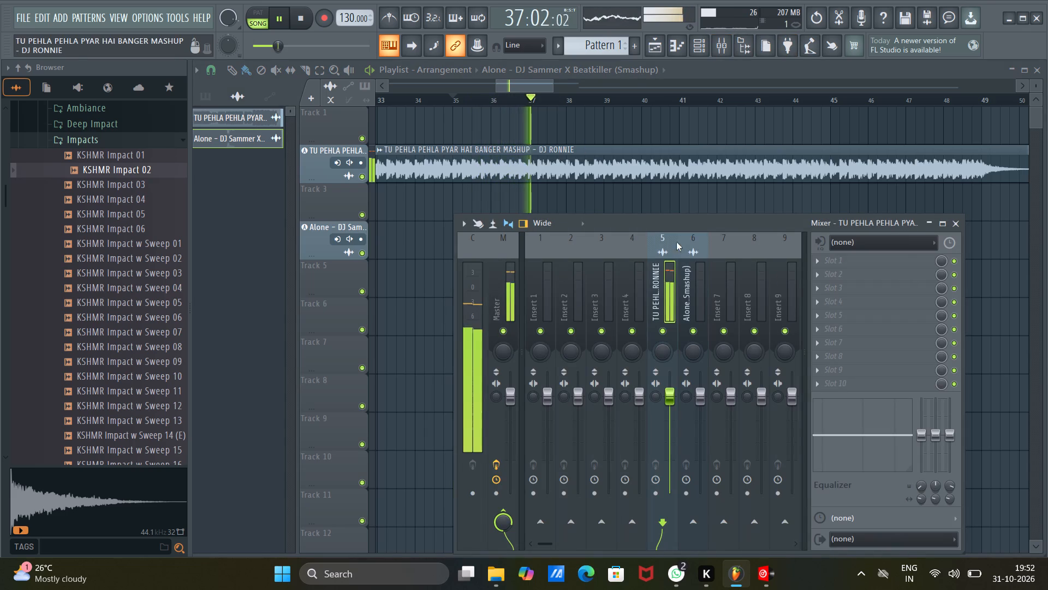
pyautogui.click(835, 264)
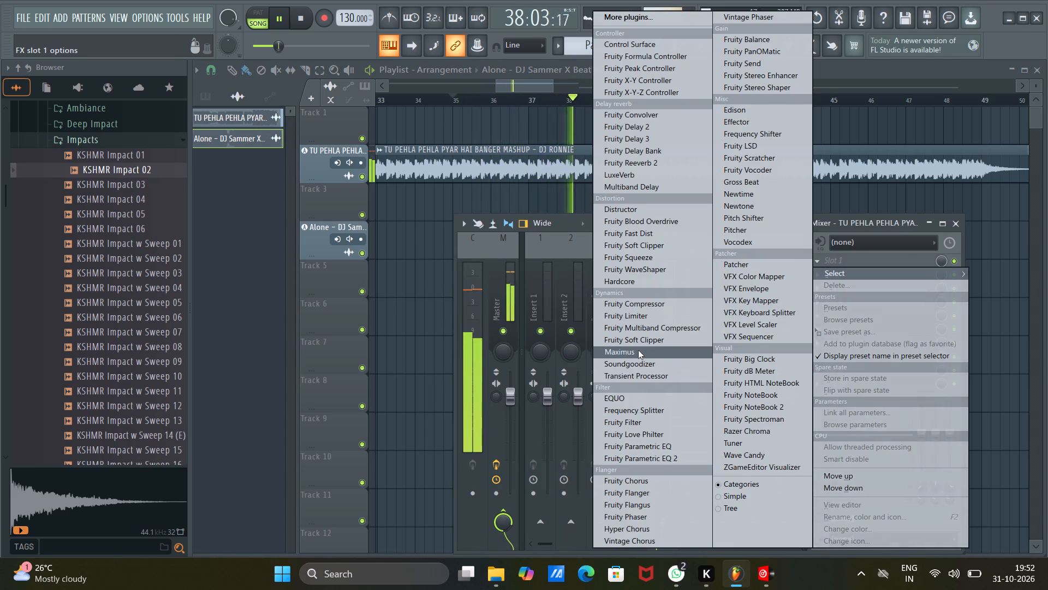
pyautogui.click(636, 350)
pyautogui.rightClick(651, 188)
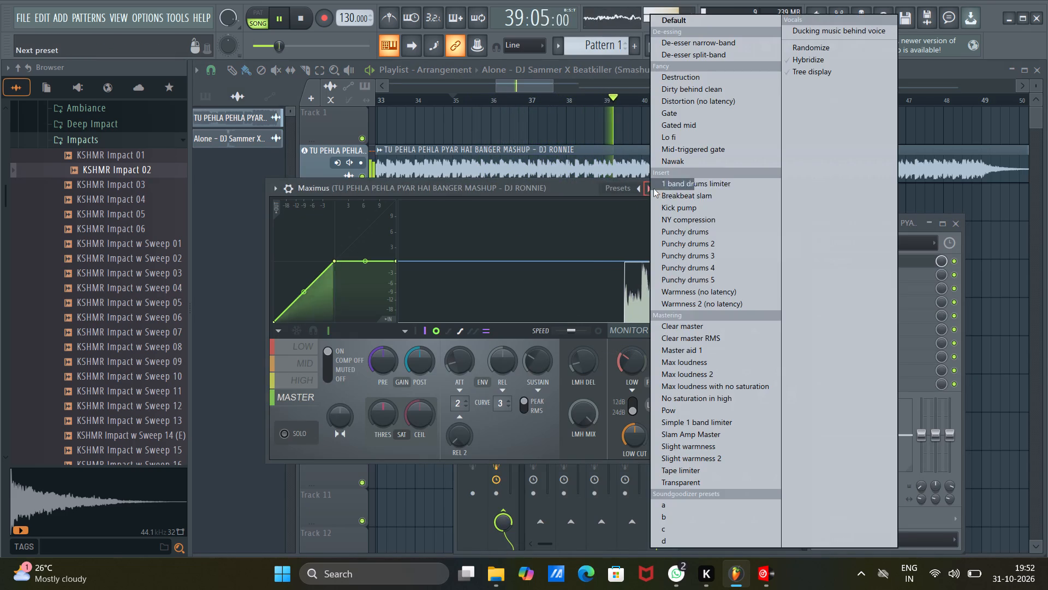
pyautogui.click(708, 339)
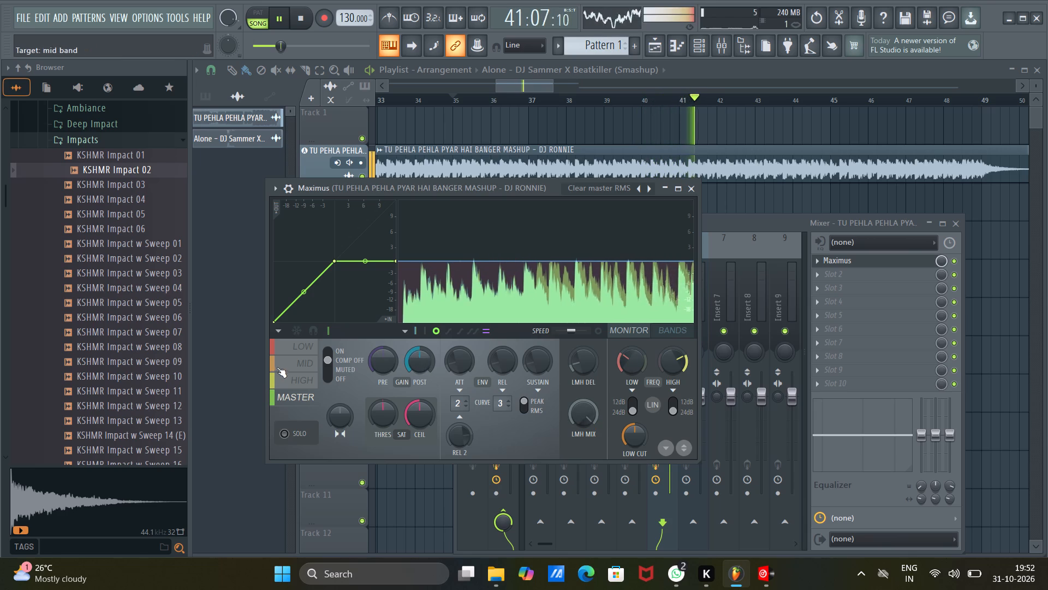
# Set Maximus's low, mid and high bands to Comp Off and return to its master band.
pyautogui.click(302, 349)
pyautogui.click(330, 358)
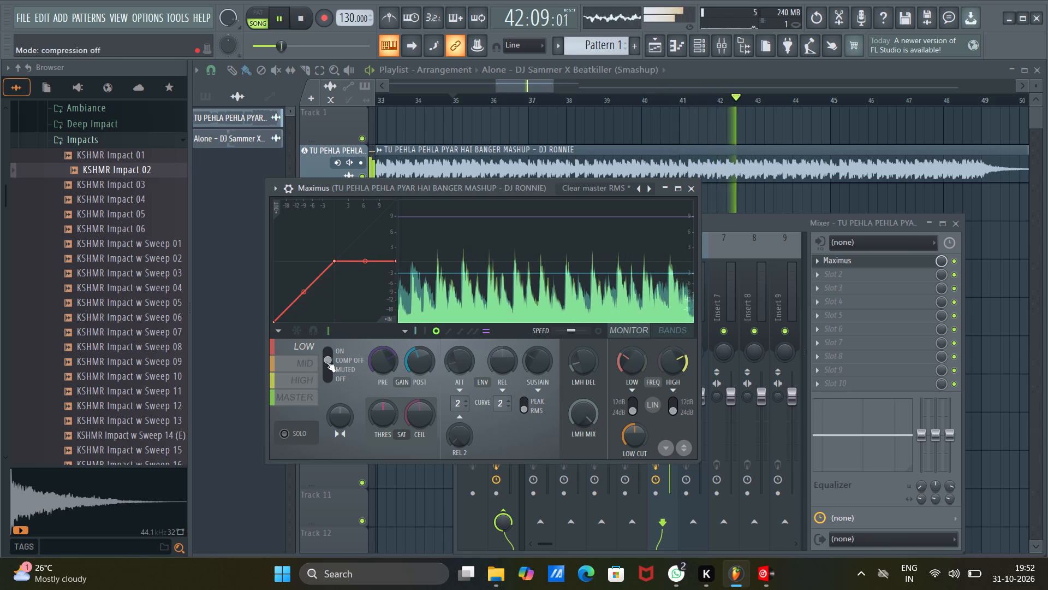
pyautogui.click(297, 360)
pyautogui.click(300, 354)
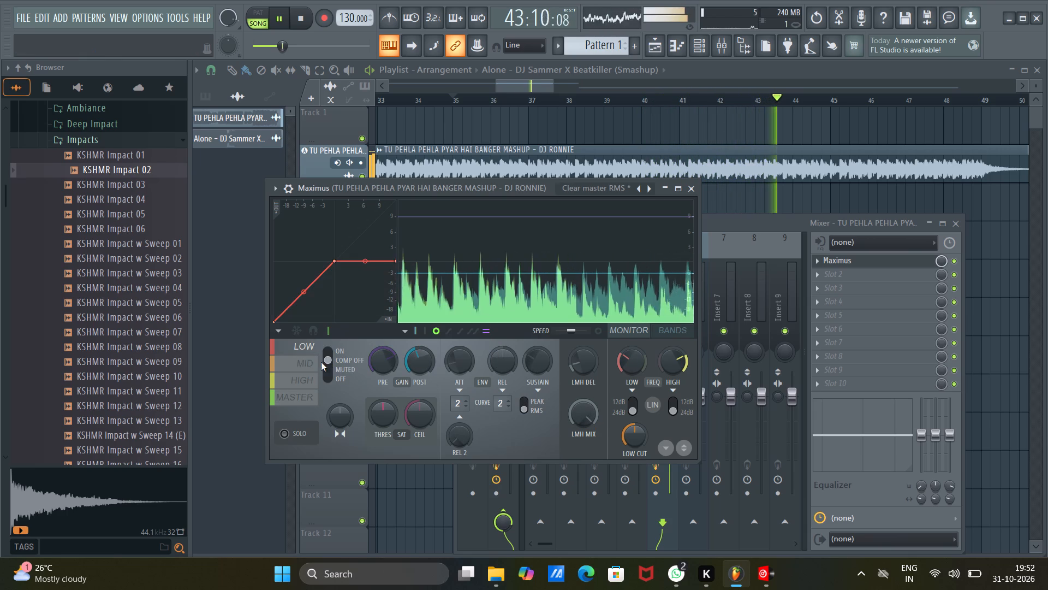
pyautogui.click(309, 361)
pyautogui.click(306, 349)
pyautogui.click(331, 351)
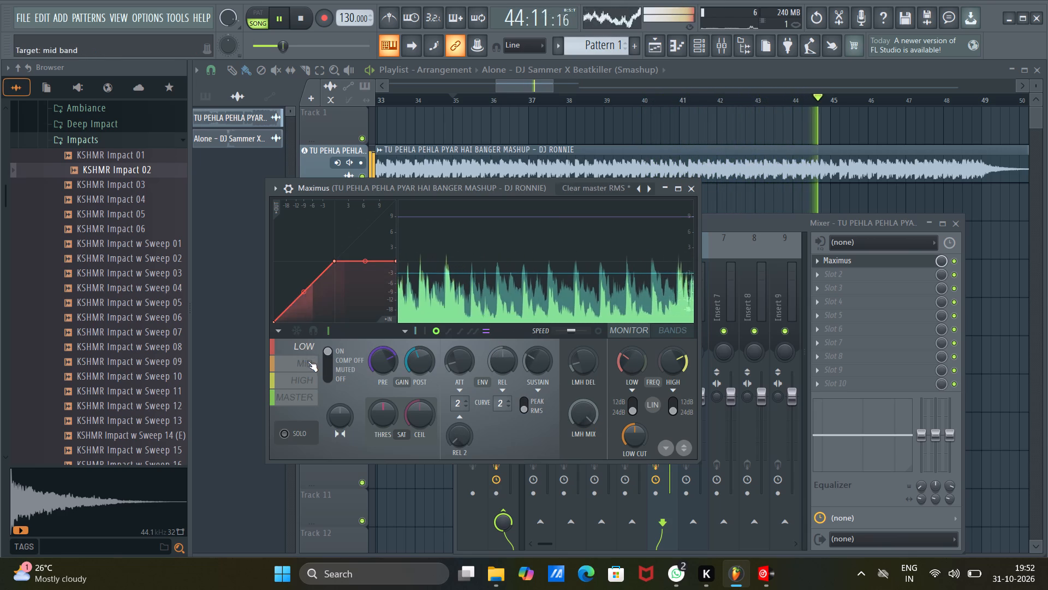
pyautogui.click(308, 361)
pyautogui.click(331, 359)
pyautogui.click(307, 381)
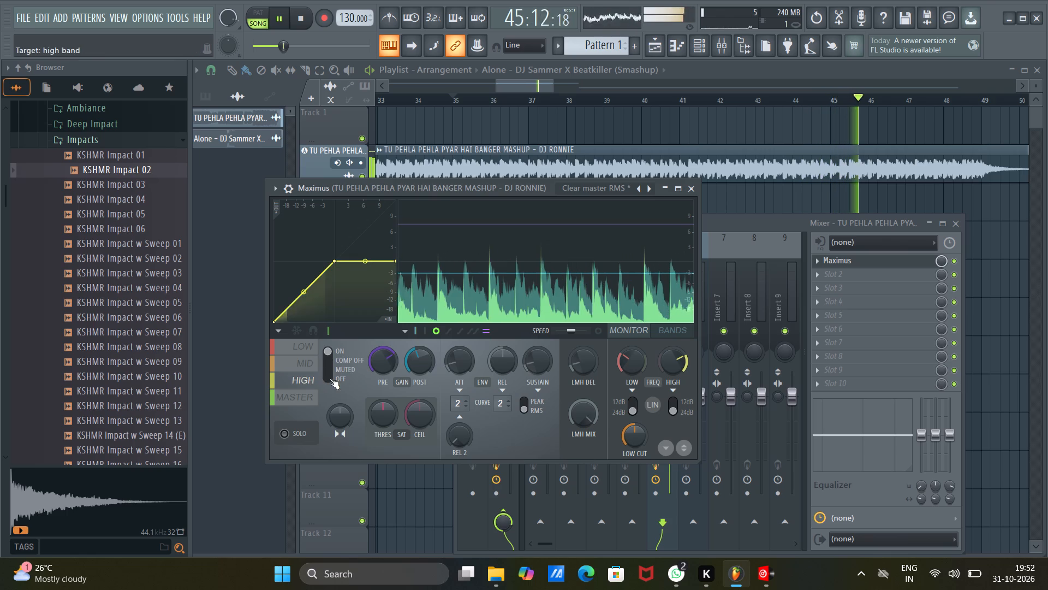
pyautogui.click(325, 360)
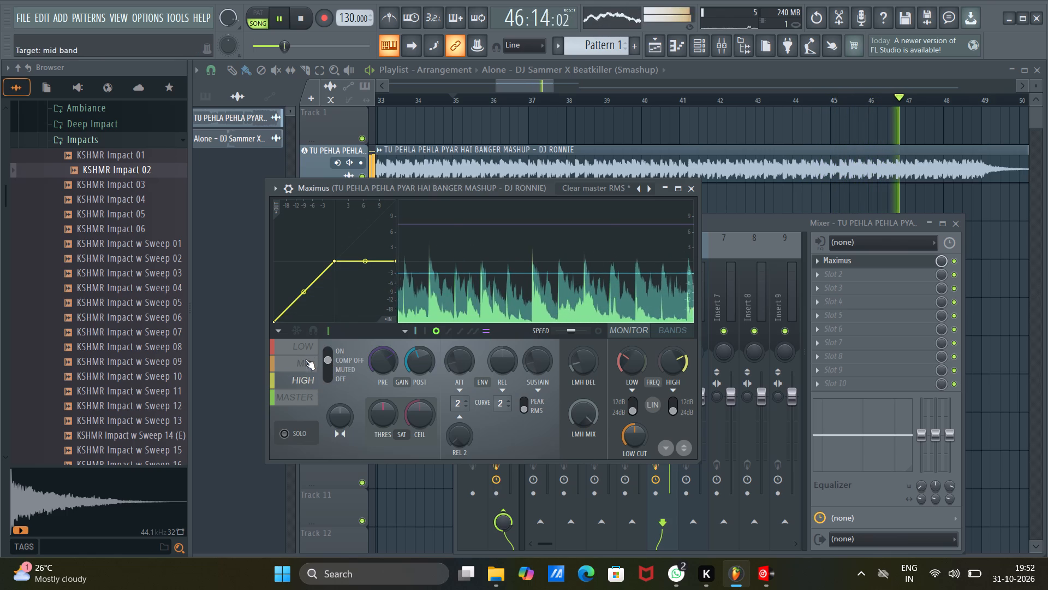
pyautogui.click(306, 349)
pyautogui.click(331, 357)
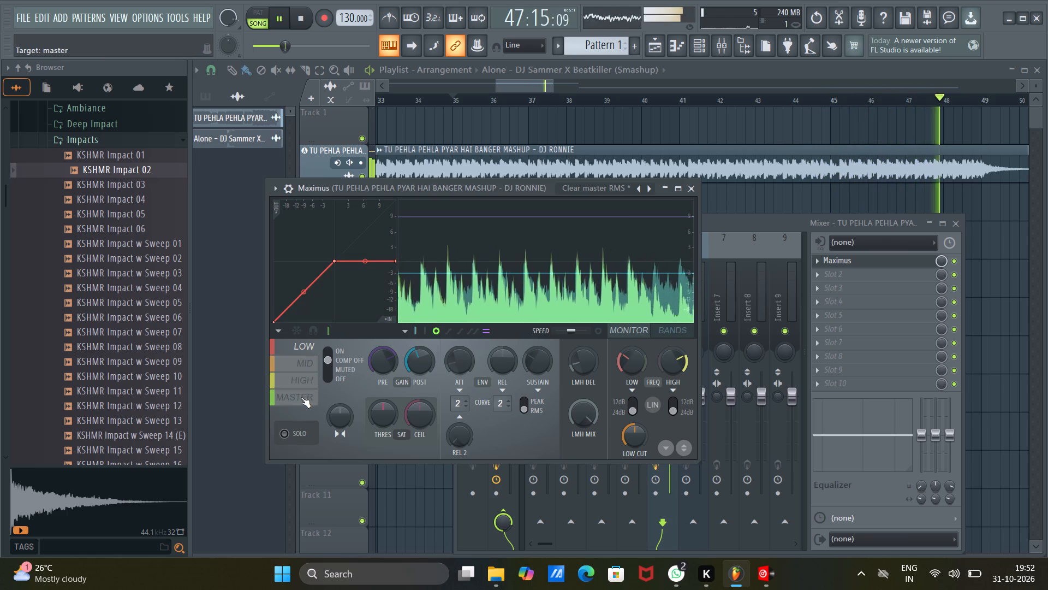
pyautogui.click(300, 398)
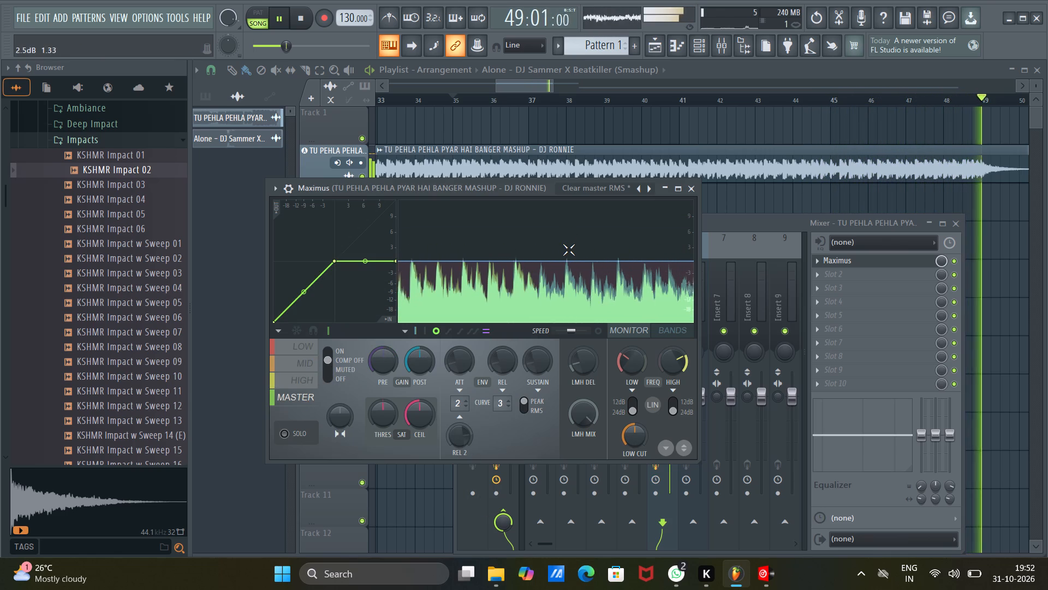
pyautogui.click(296, 396)
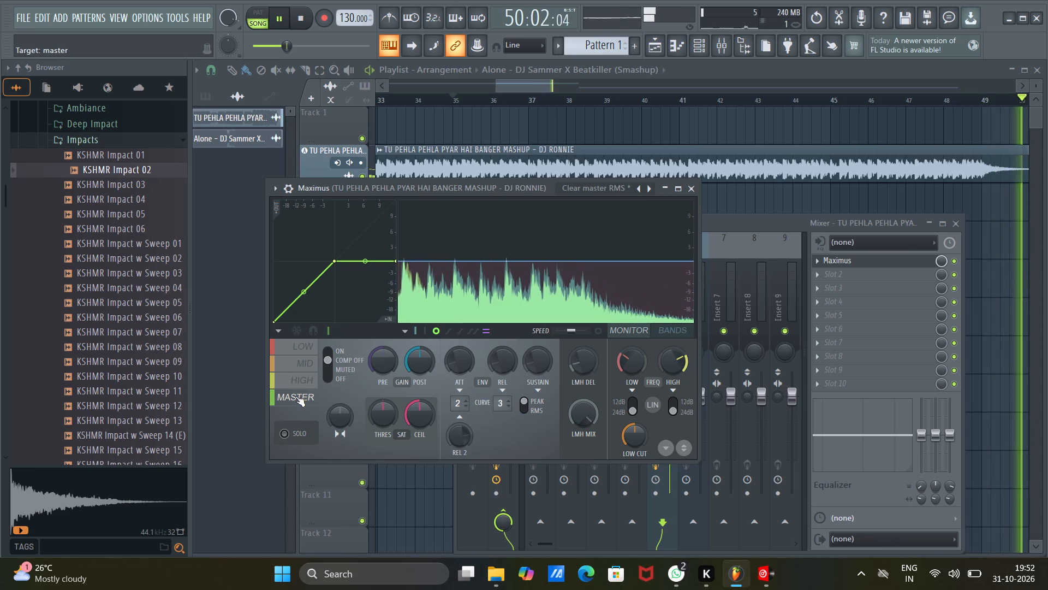
# Turn Maximus's high, mid and low bands back on, keep its master band at Comp Off, and close the plugin.
pyautogui.click(330, 350)
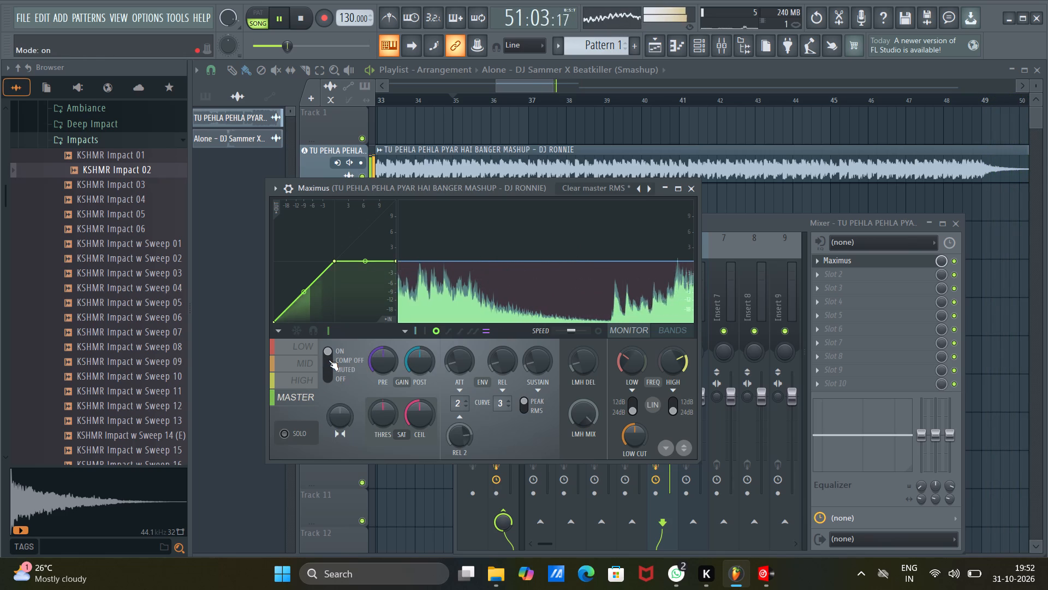
pyautogui.click(329, 360)
pyautogui.click(299, 382)
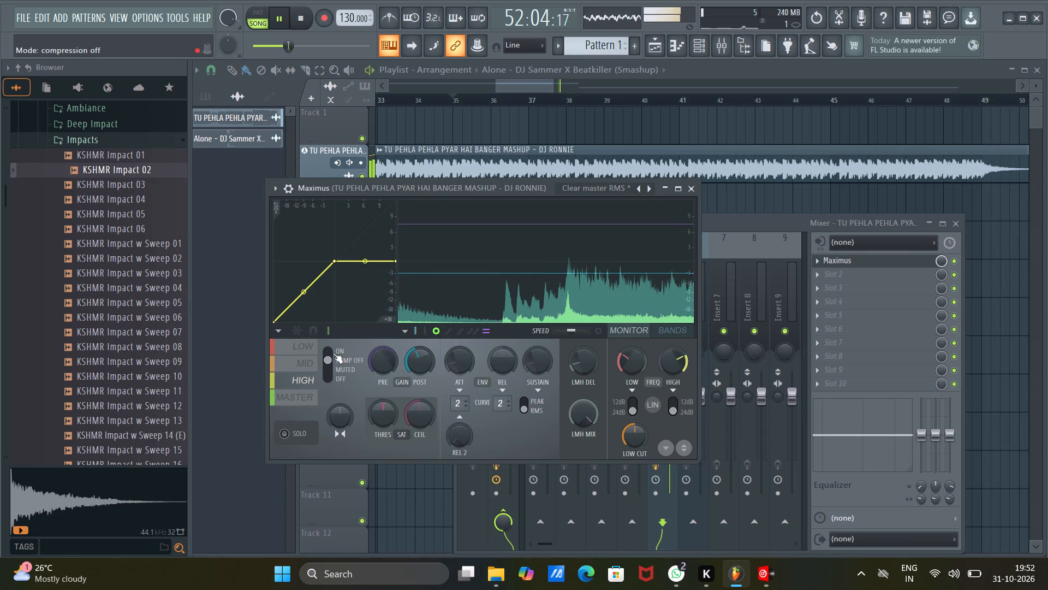
pyautogui.click(329, 353)
pyautogui.click(308, 364)
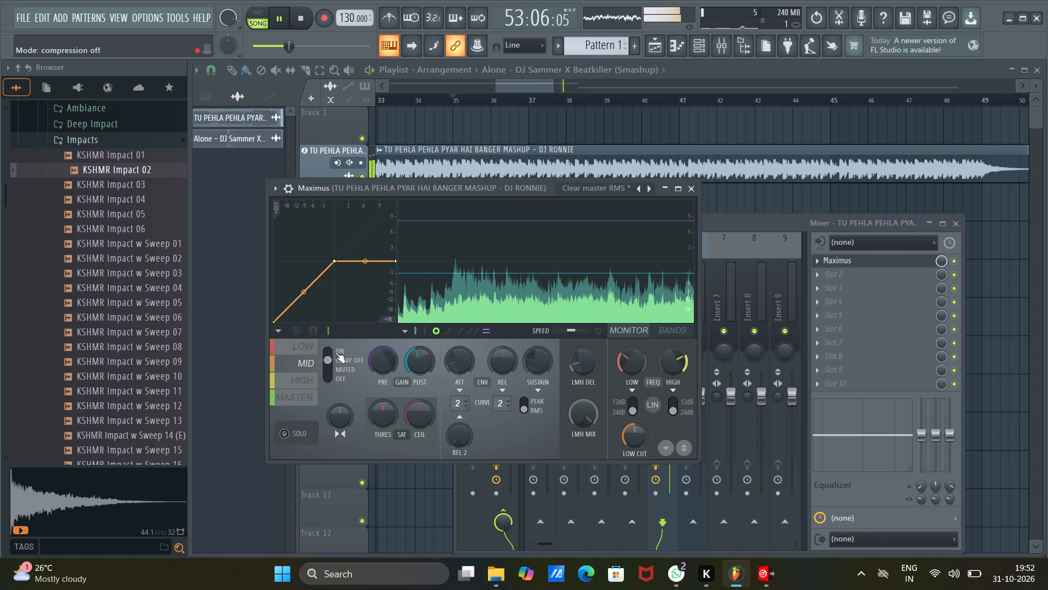
pyautogui.click(331, 353)
pyautogui.click(300, 350)
pyautogui.click(329, 351)
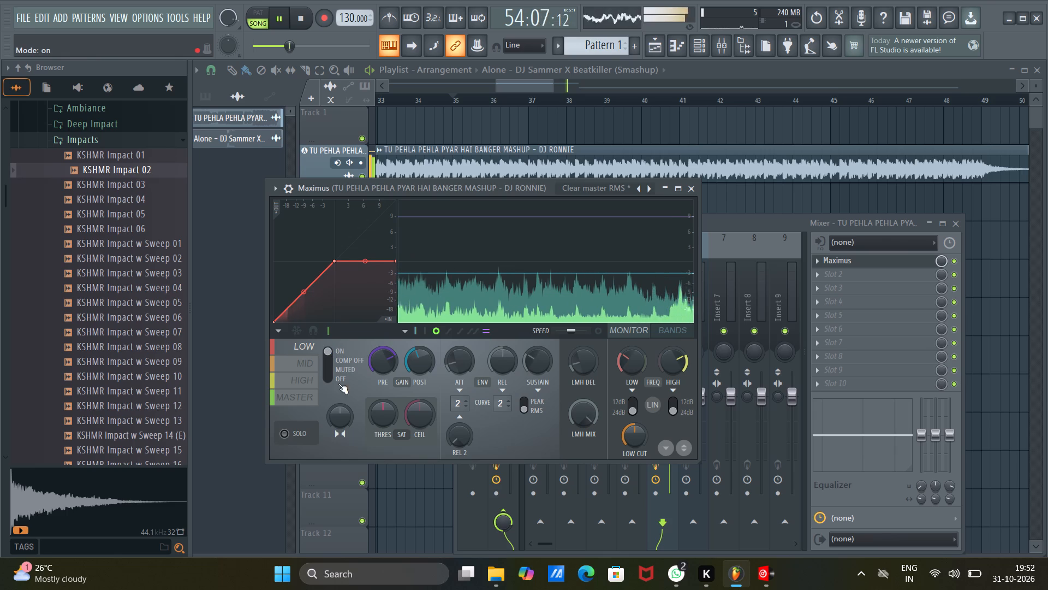
pyautogui.click(692, 191)
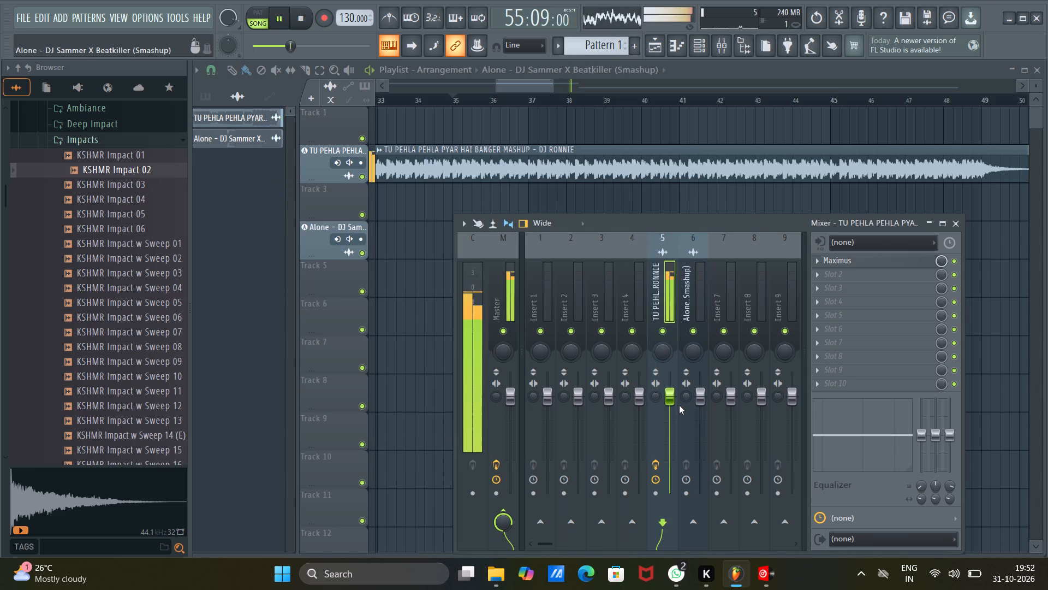
# Reopen Maximus, replay the mashup from bar 35, and set the low band's release 2 time to 60.29 ms.
pyautogui.click(842, 259)
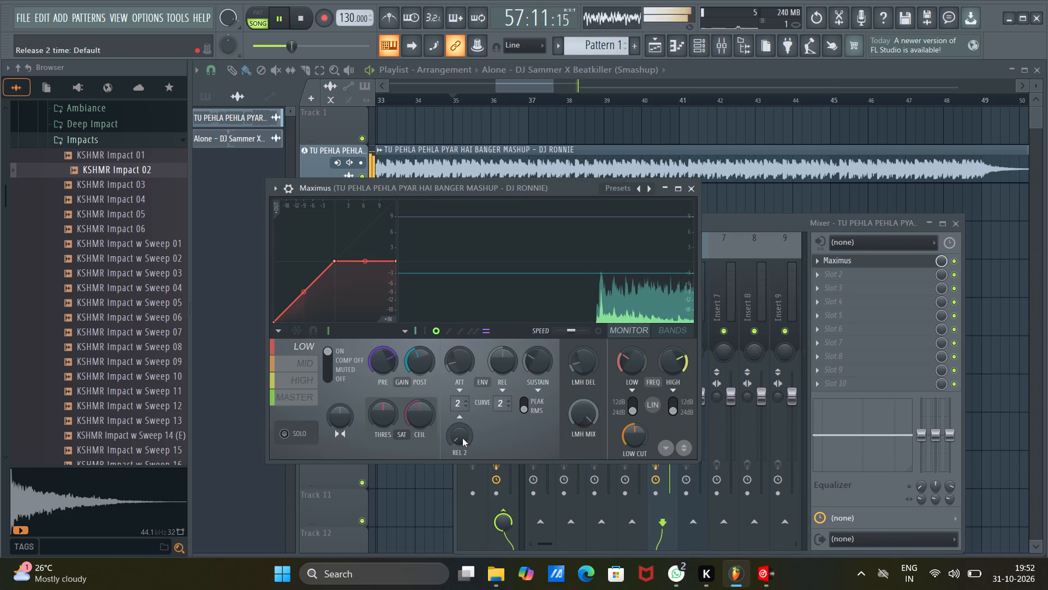
pyautogui.rightClick(462, 438)
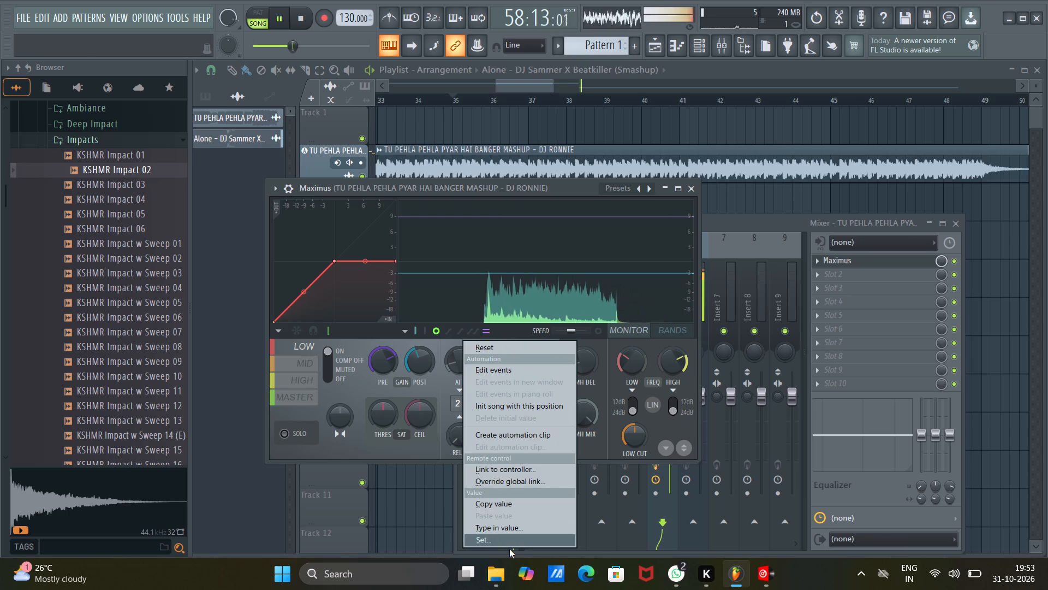
pyautogui.click(474, 188)
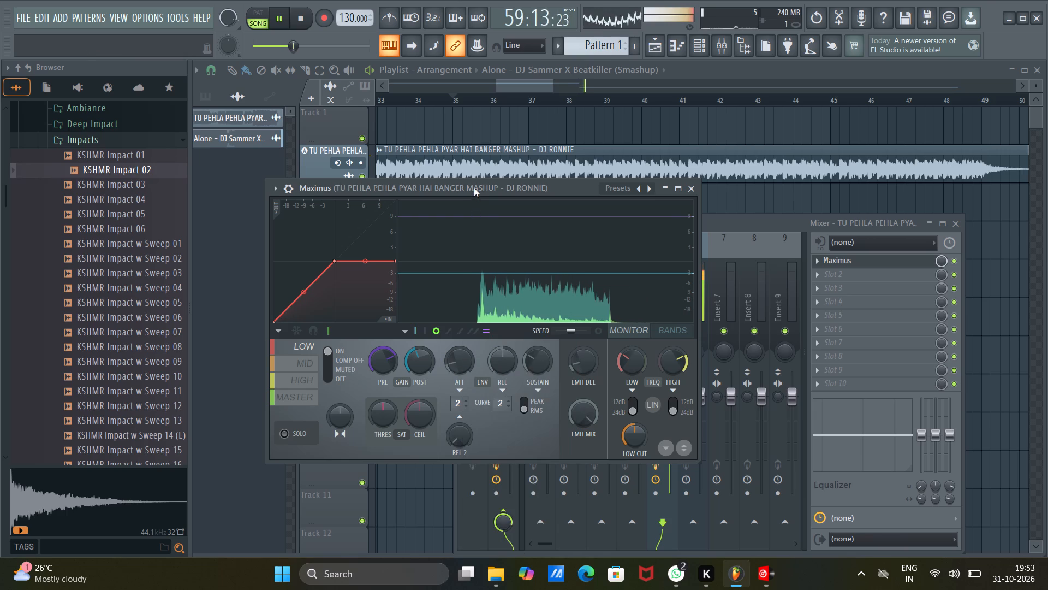
pyautogui.press('space')
pyautogui.press('space')
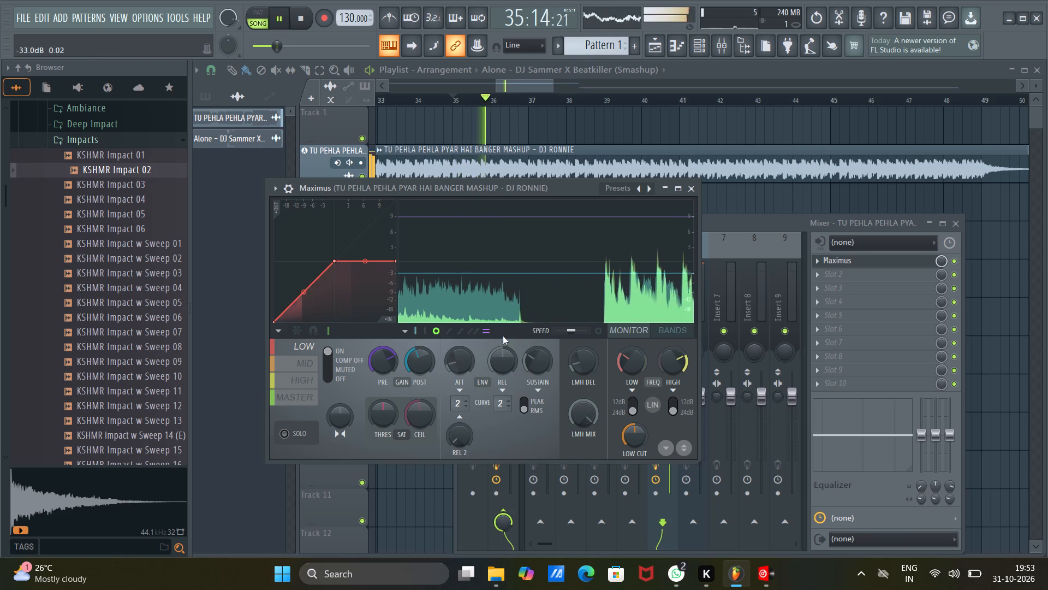
pyautogui.scroll(16, 457, 436)
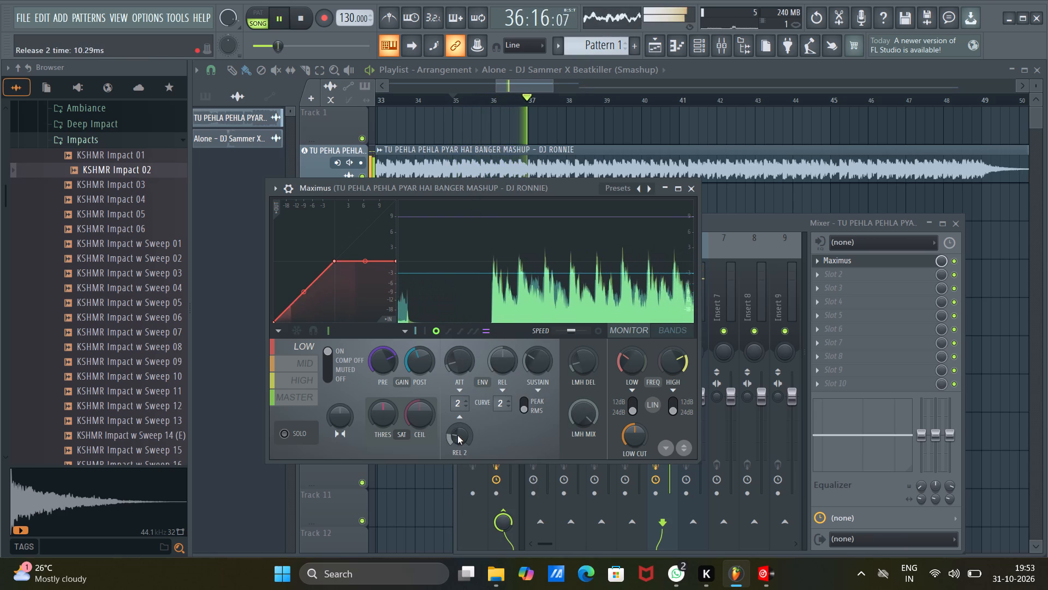
pyautogui.scroll(11, 457, 435)
pyautogui.rightClick(462, 430)
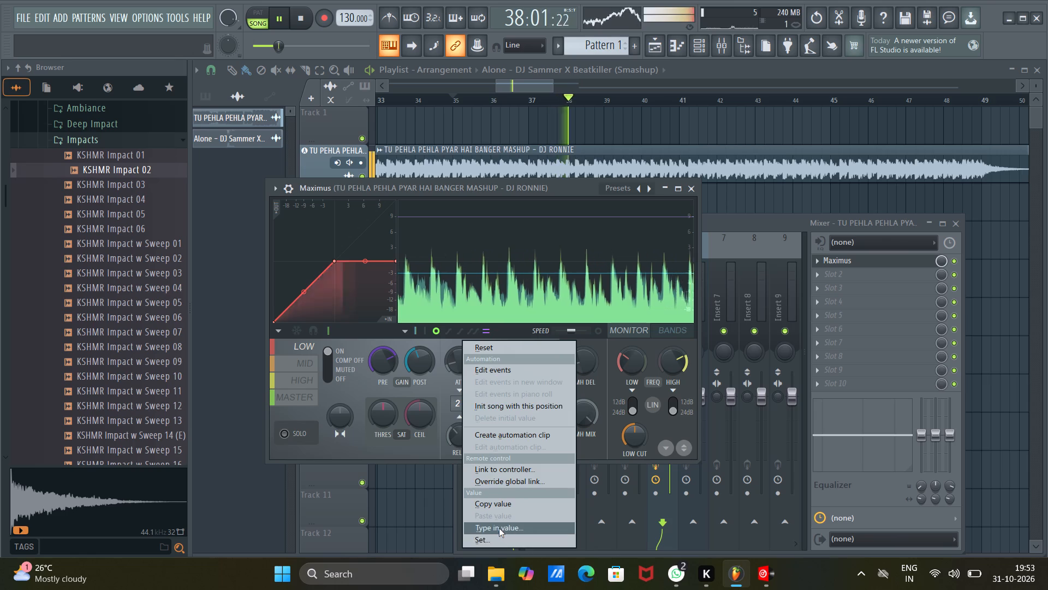
pyautogui.click(499, 527)
pyautogui.click(370, 506)
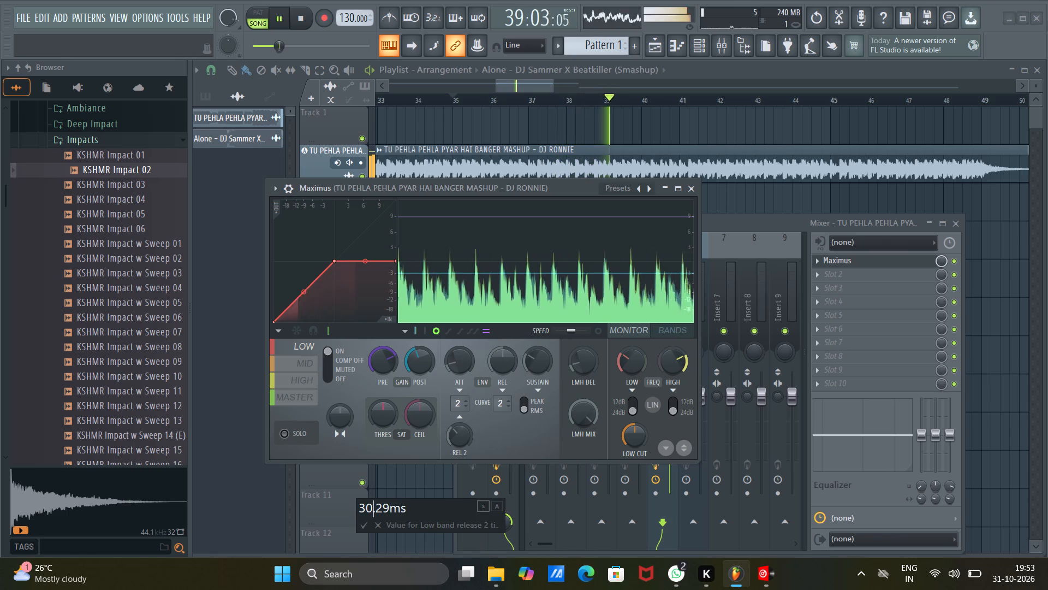
pyautogui.press('BackSpace')
pyautogui.press('BackSpace')
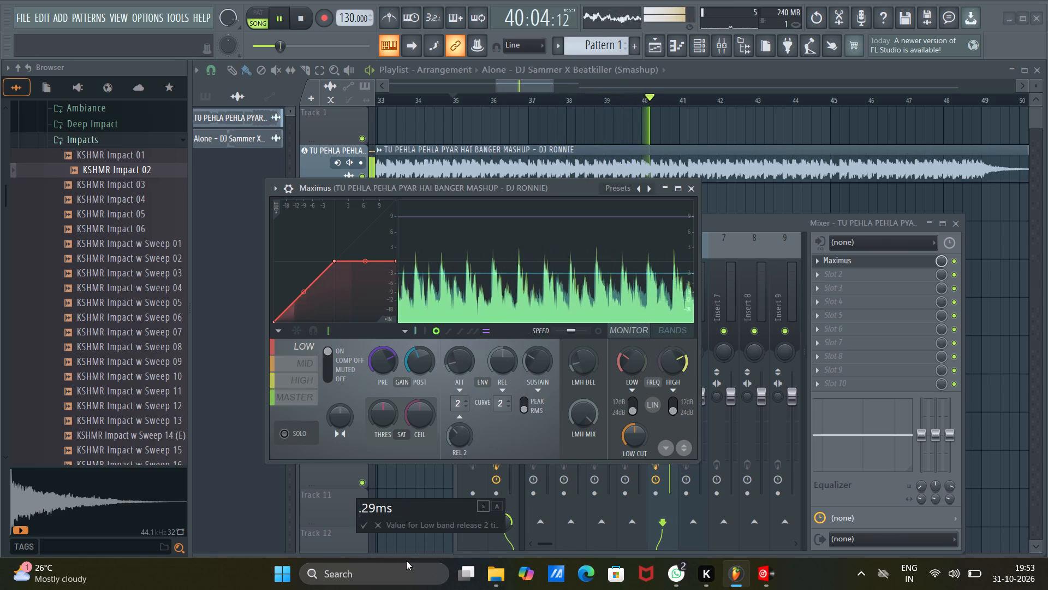
pyautogui.write('60')
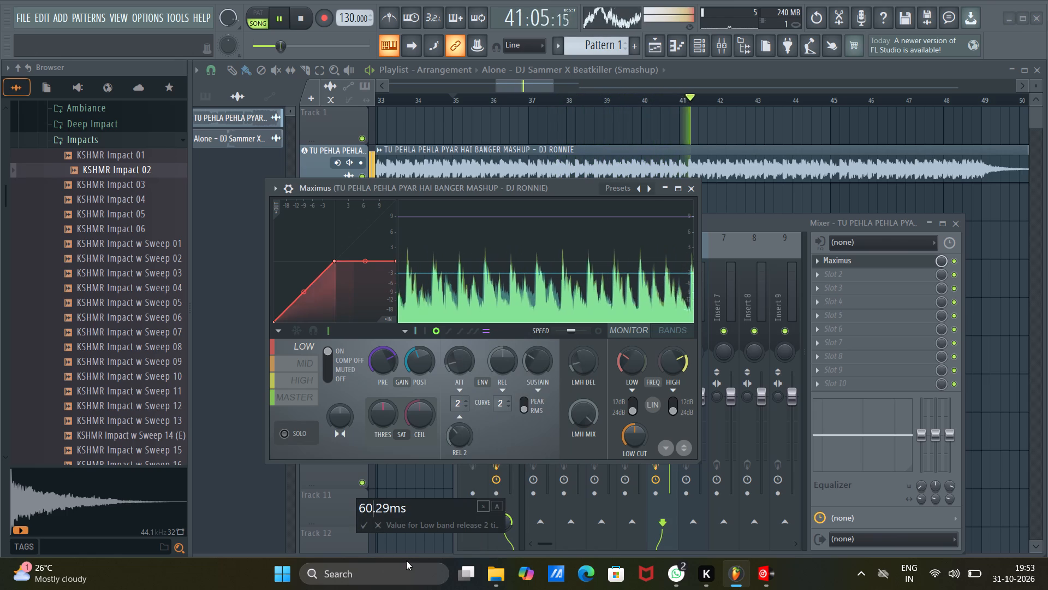
pyautogui.press('Return')
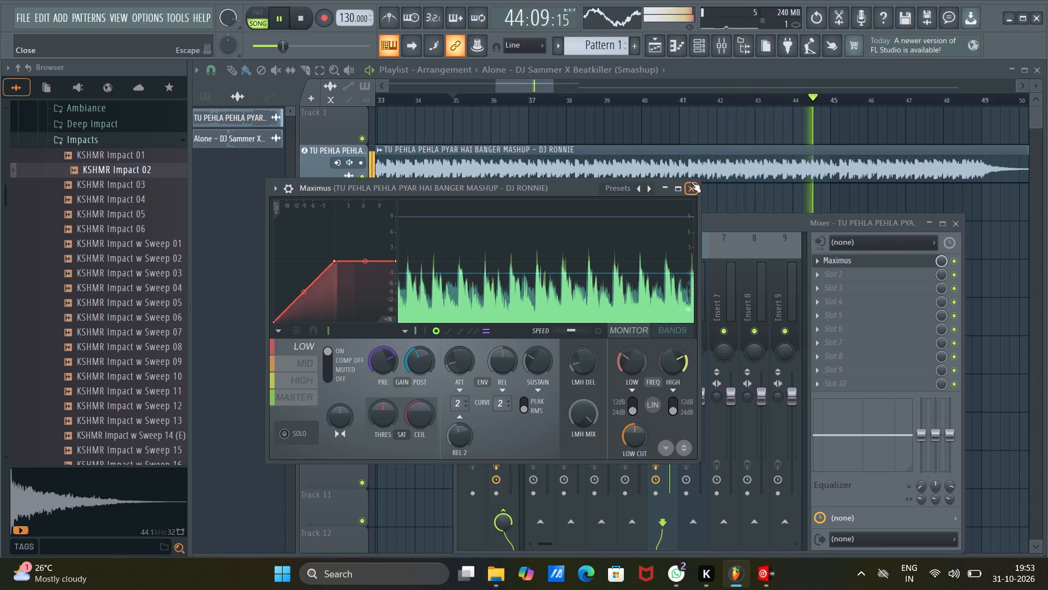
pyautogui.click(691, 182)
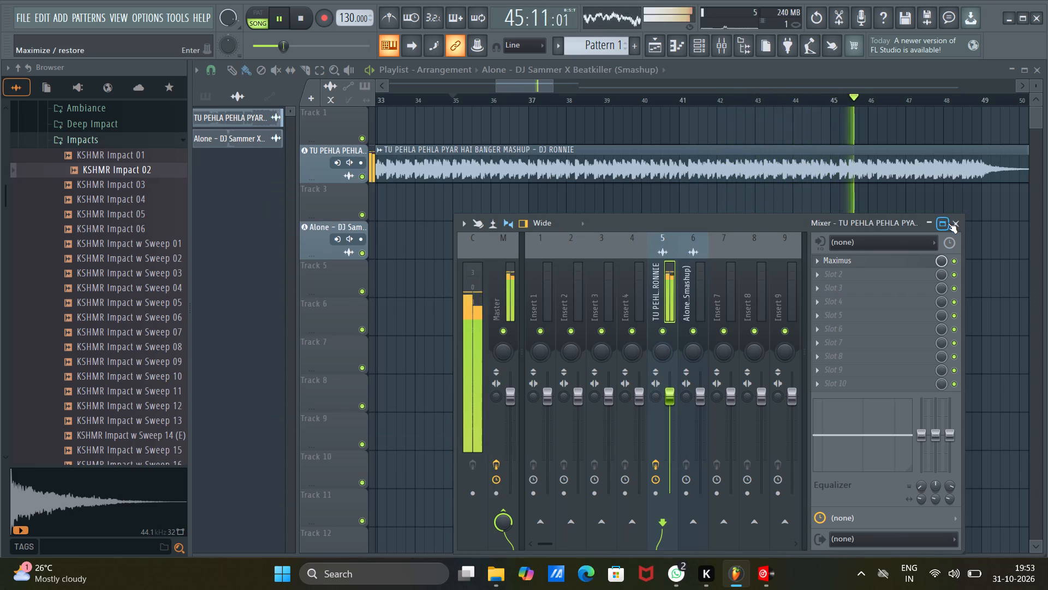
# Load Transient Processor into slot 2 of the mashup's mixer track with the Expander preset, replay from bar 35, and close the mixer.
pyautogui.click(663, 237)
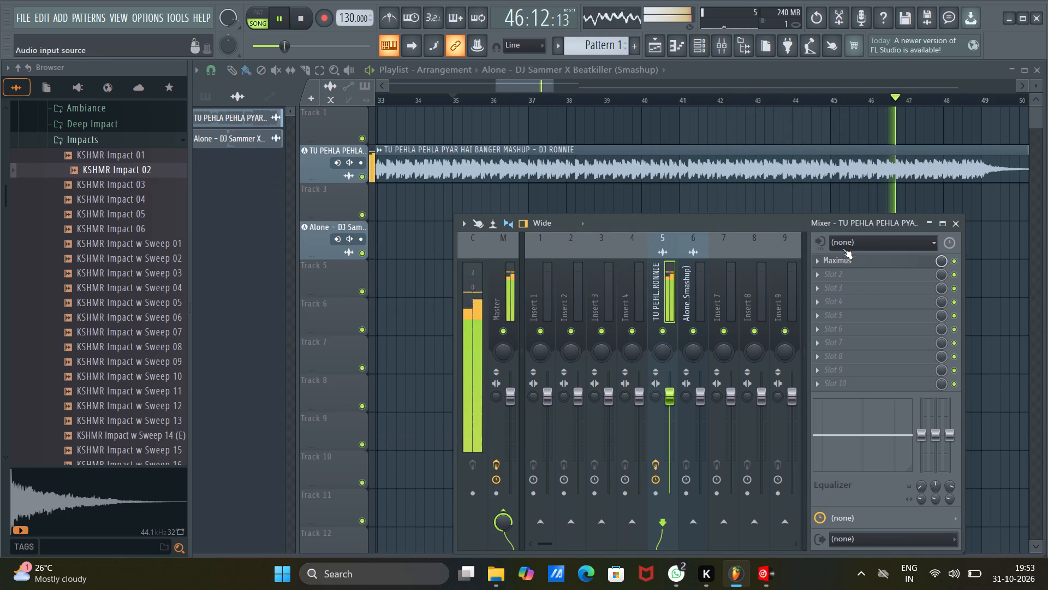
pyautogui.click(842, 275)
pyautogui.click(640, 374)
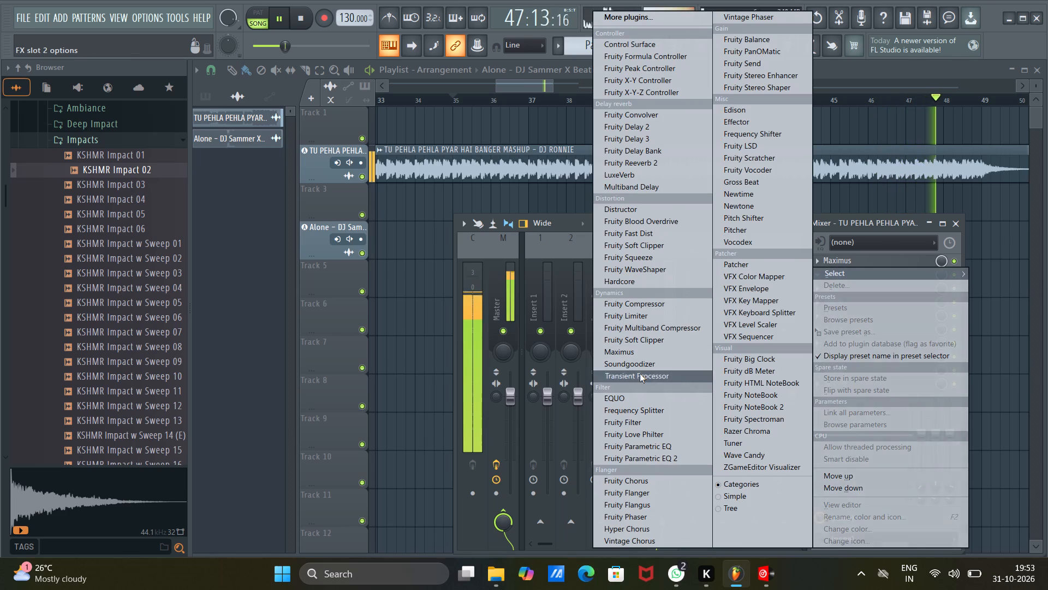
pyautogui.rightClick(629, 210)
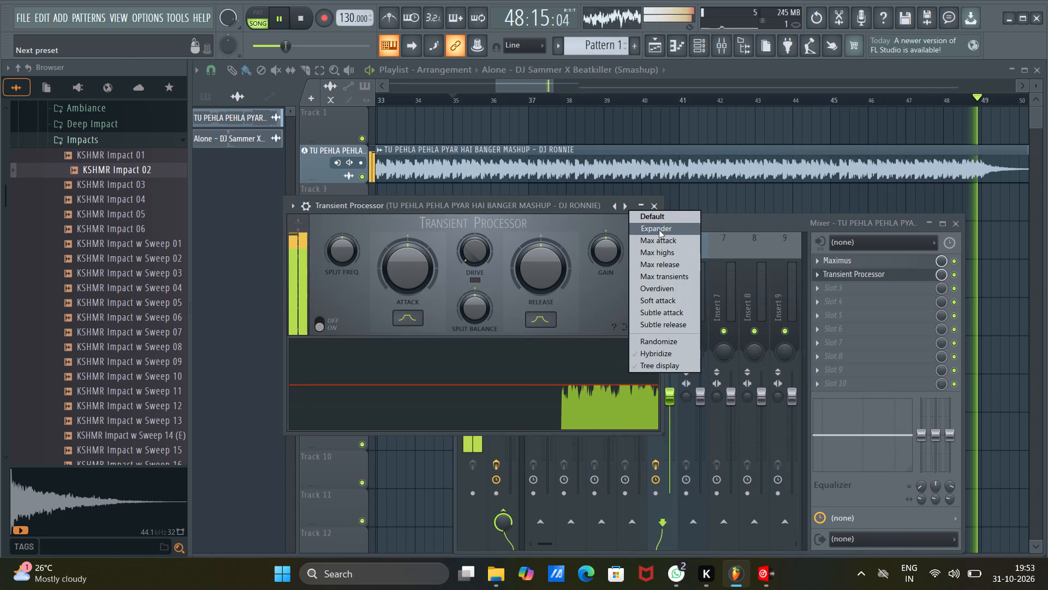
pyautogui.click(658, 228)
pyautogui.press('space')
pyautogui.press('space')
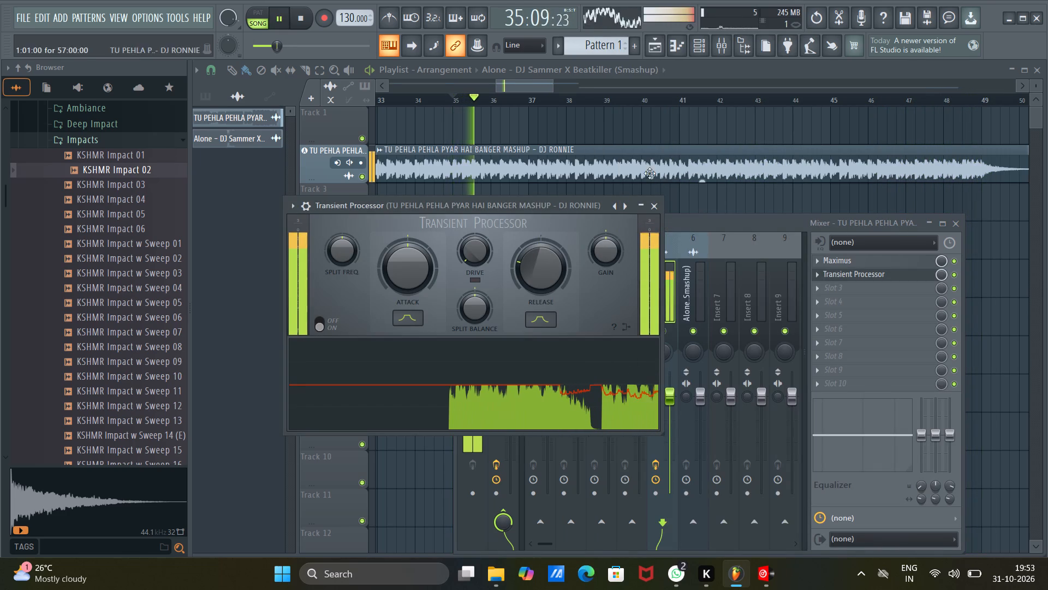
pyautogui.click(653, 203)
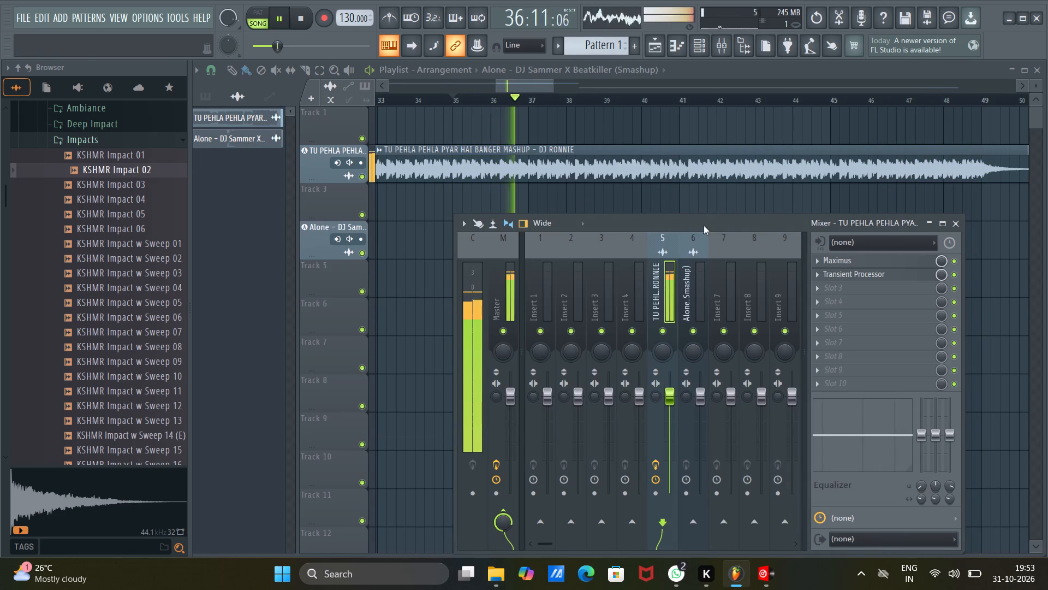
pyautogui.moveTo(754, 227); pyautogui.dragTo(669, 222)
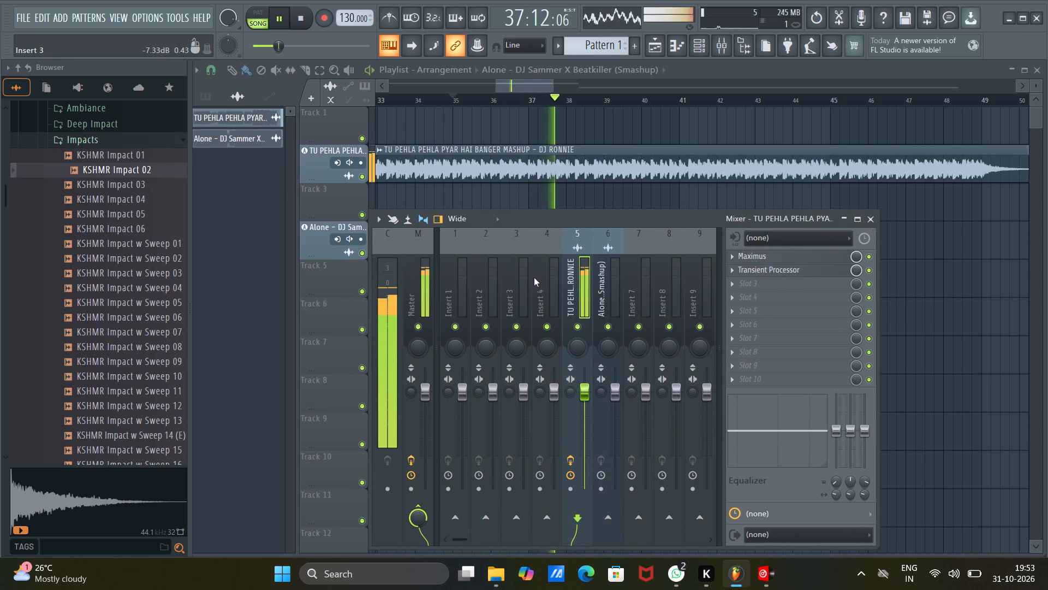
pyautogui.click(865, 217)
# Listen to the mashup section leading up to Alone's drop, moving the playback start to about bar 51.
pyautogui.moveTo(540, 84); pyautogui.dragTo(591, 82)
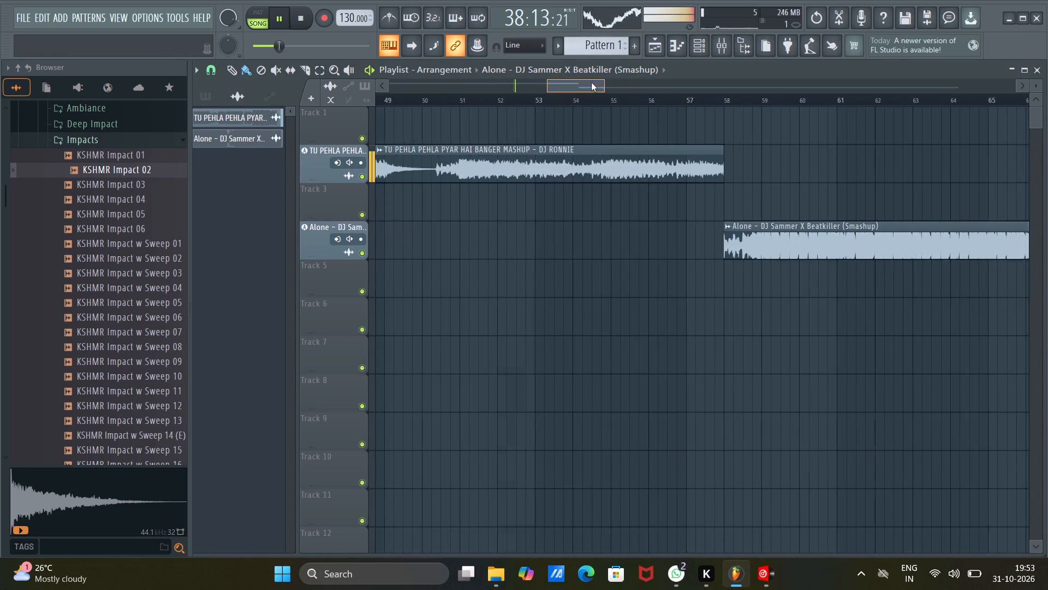
pyautogui.moveTo(591, 82); pyautogui.dragTo(590, 82)
pyautogui.click(458, 103)
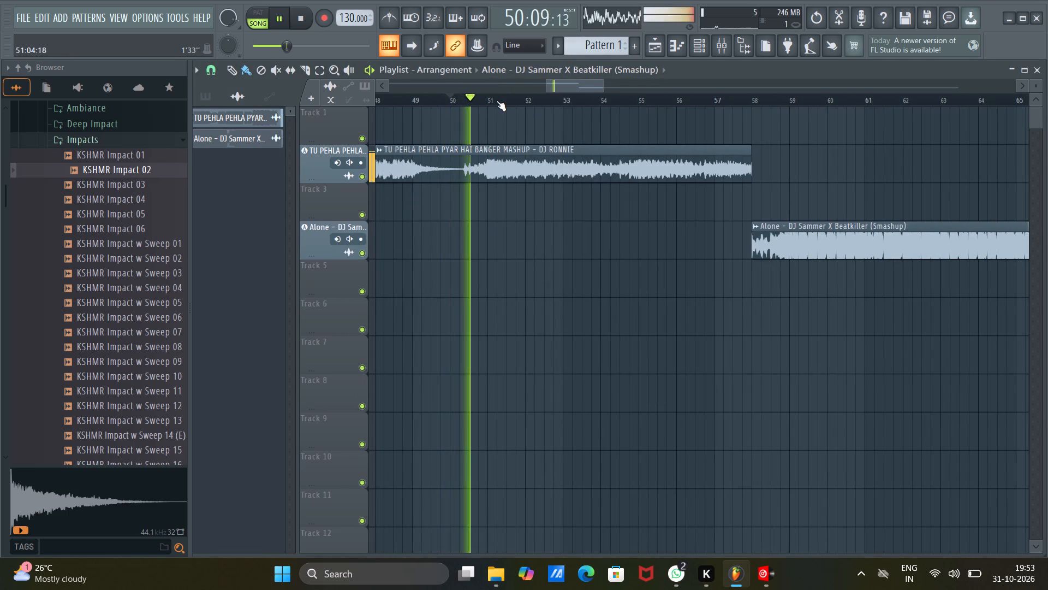
pyautogui.click(410, 97)
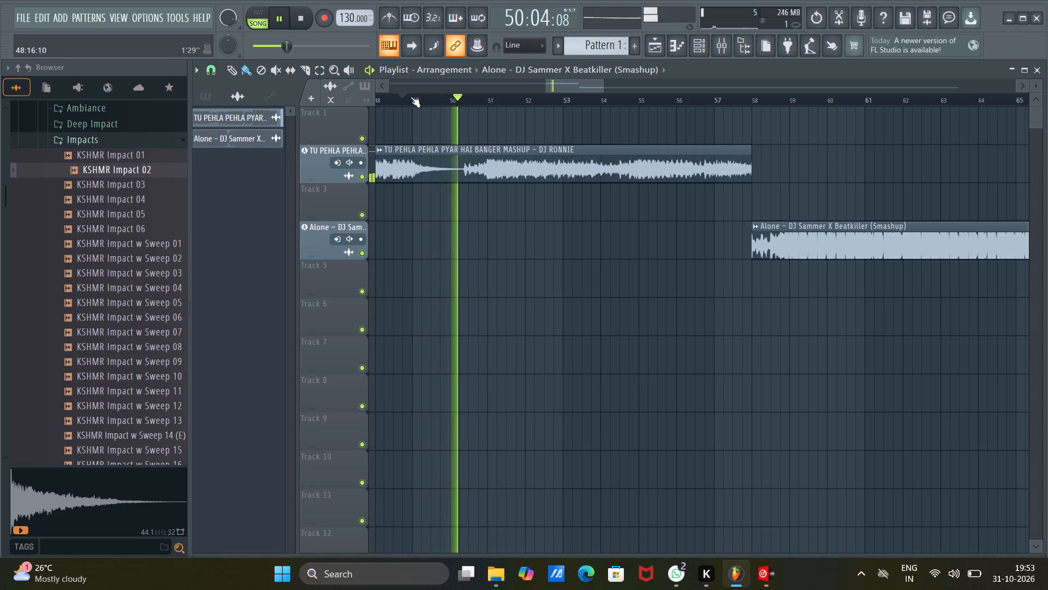
pyautogui.moveTo(572, 85); pyautogui.dragTo(586, 92)
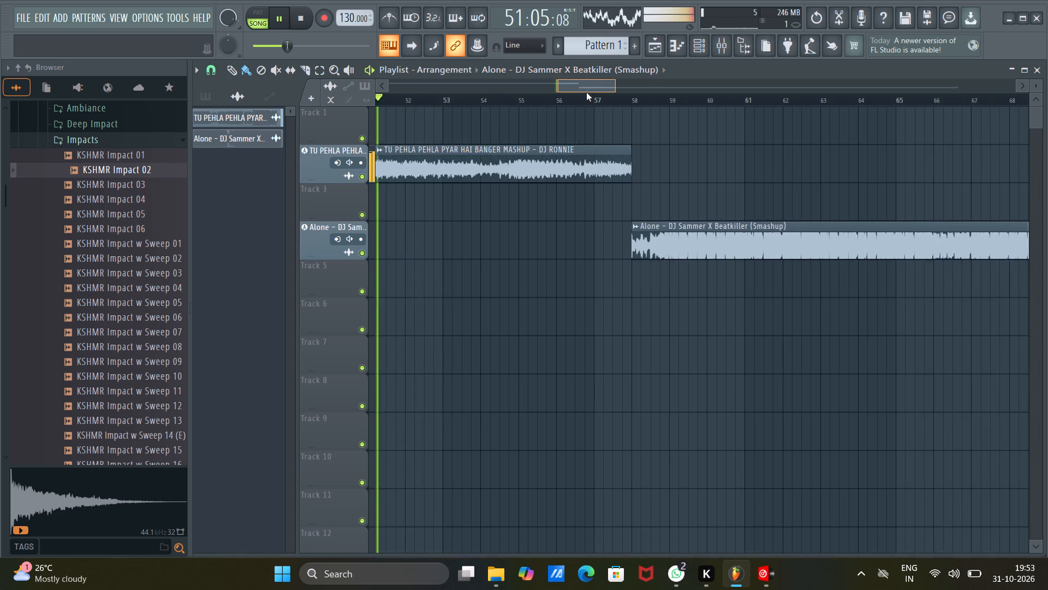
pyautogui.moveTo(586, 92); pyautogui.dragTo(593, 95)
pyautogui.click(593, 95)
pyautogui.moveTo(592, 85); pyautogui.dragTo(564, 84)
pyautogui.click(565, 100)
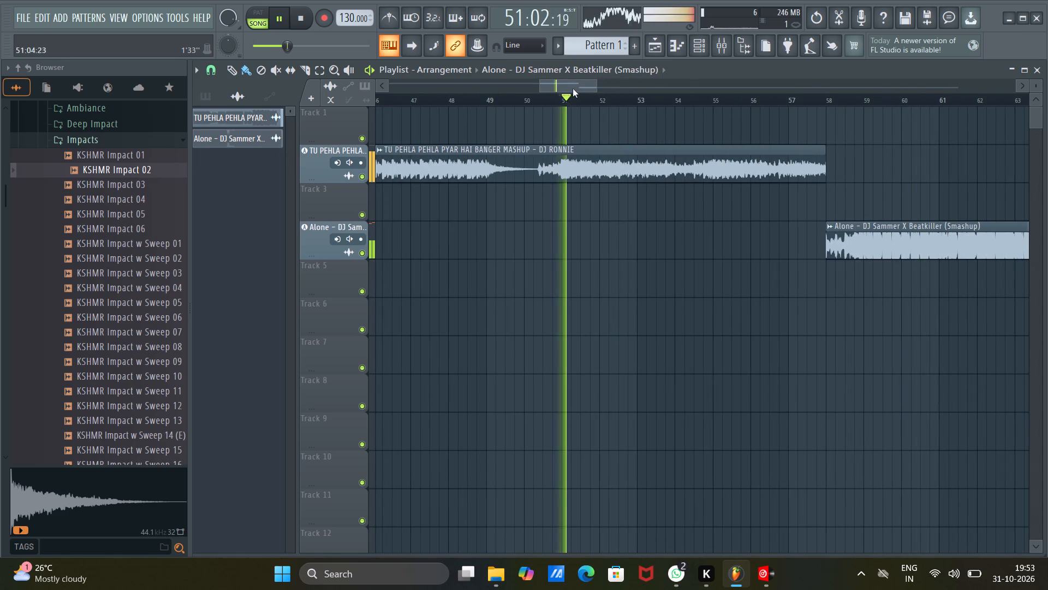
pyautogui.moveTo(573, 84); pyautogui.dragTo(592, 93)
# Reopen Maximus on mixer track 5 and check the settings of its low, mid, high and master bands.
pyautogui.click(717, 45)
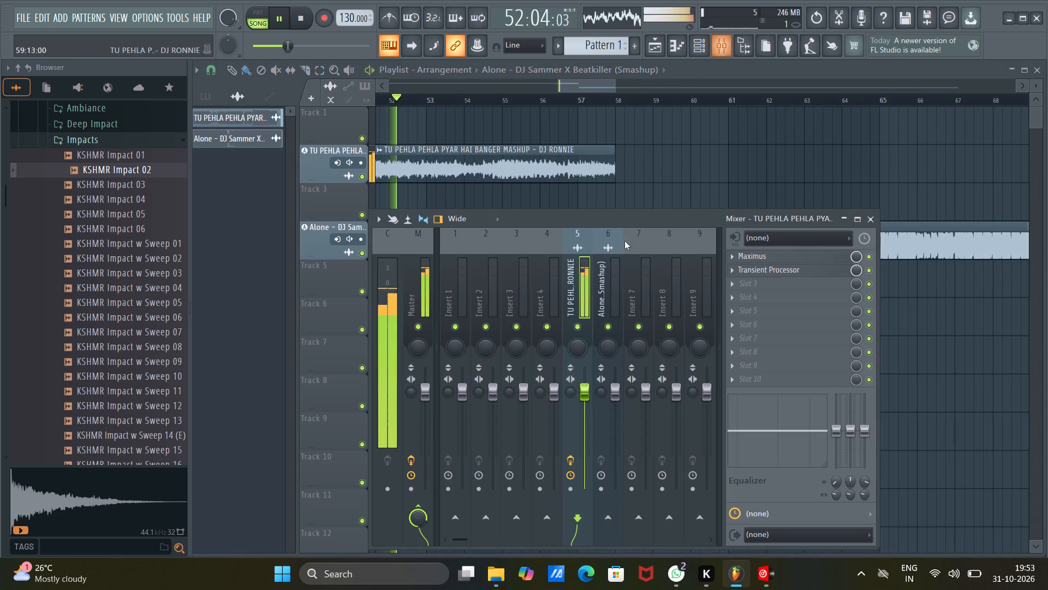
pyautogui.click(587, 239)
pyautogui.click(748, 256)
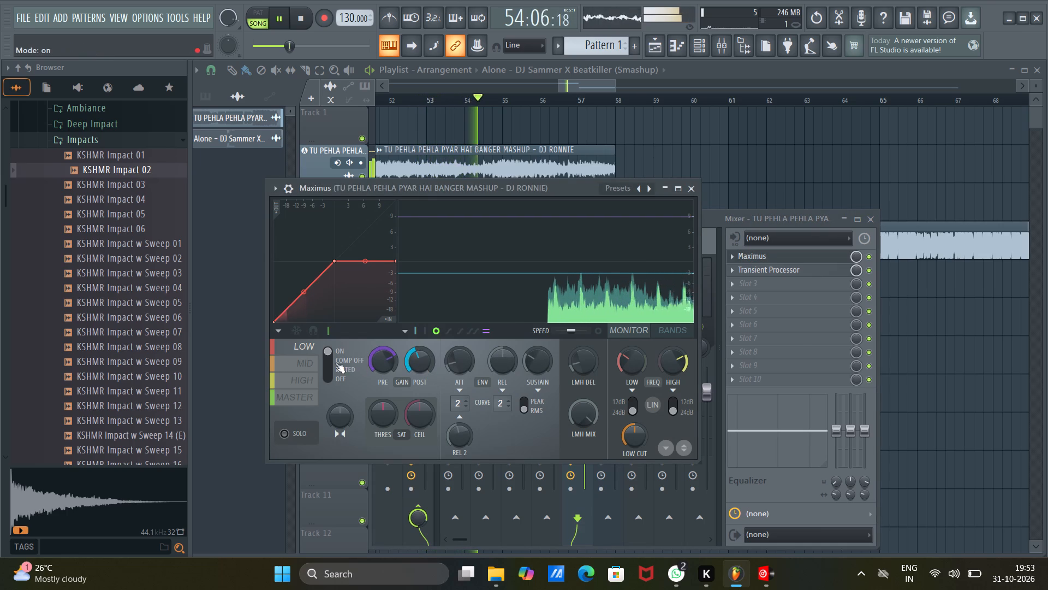
pyautogui.click(305, 365)
pyautogui.click(299, 374)
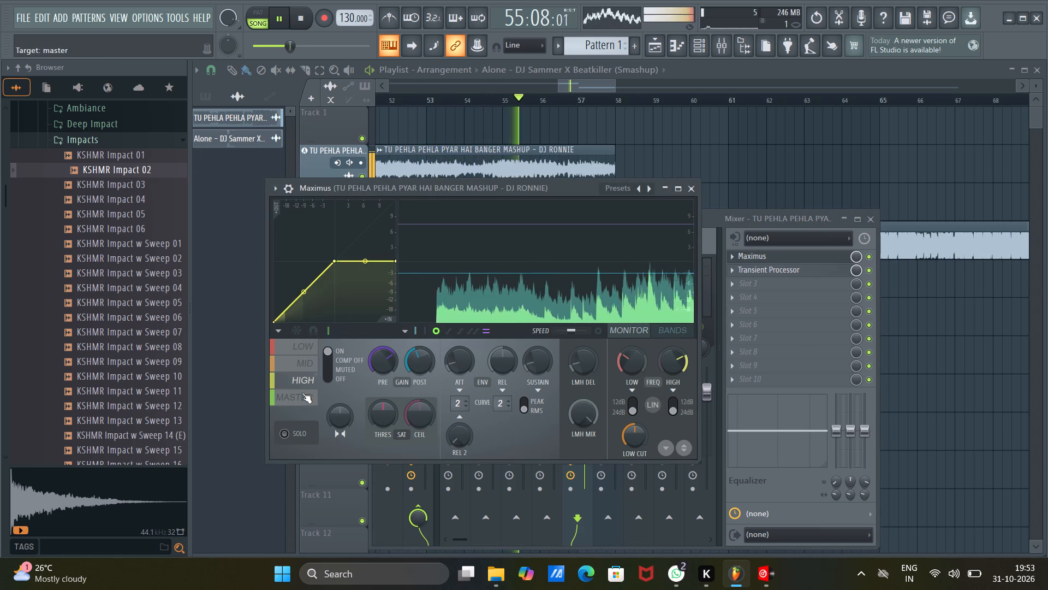
pyautogui.click(302, 393)
pyautogui.click(301, 345)
pyautogui.click(305, 361)
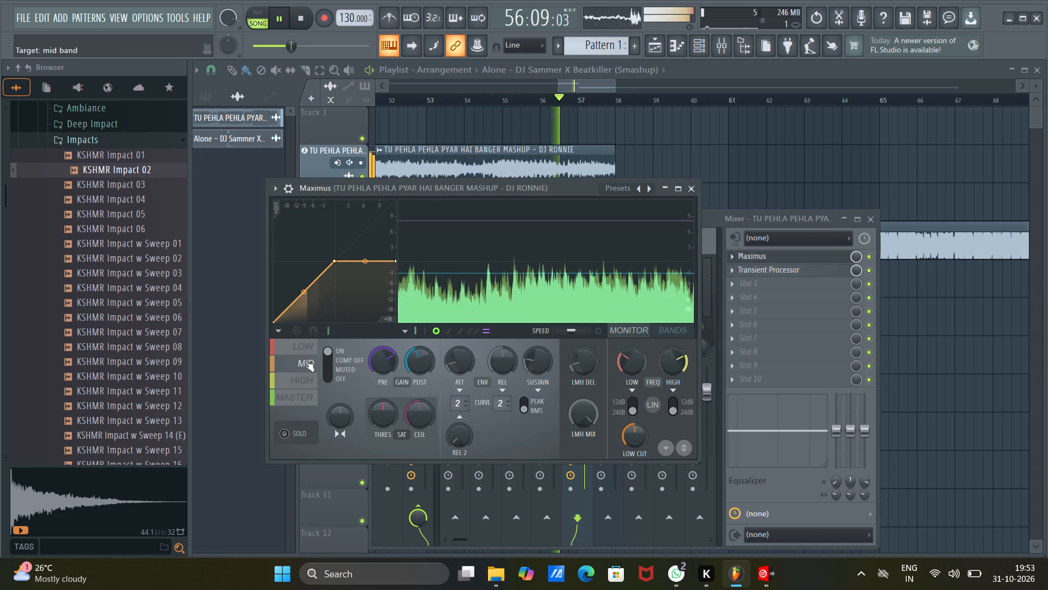
pyautogui.click(303, 375)
# Lower the Maximus master band's post gain to slightly below -0.6 dB, replaying the mashup from about bar 51.
pyautogui.click(303, 402)
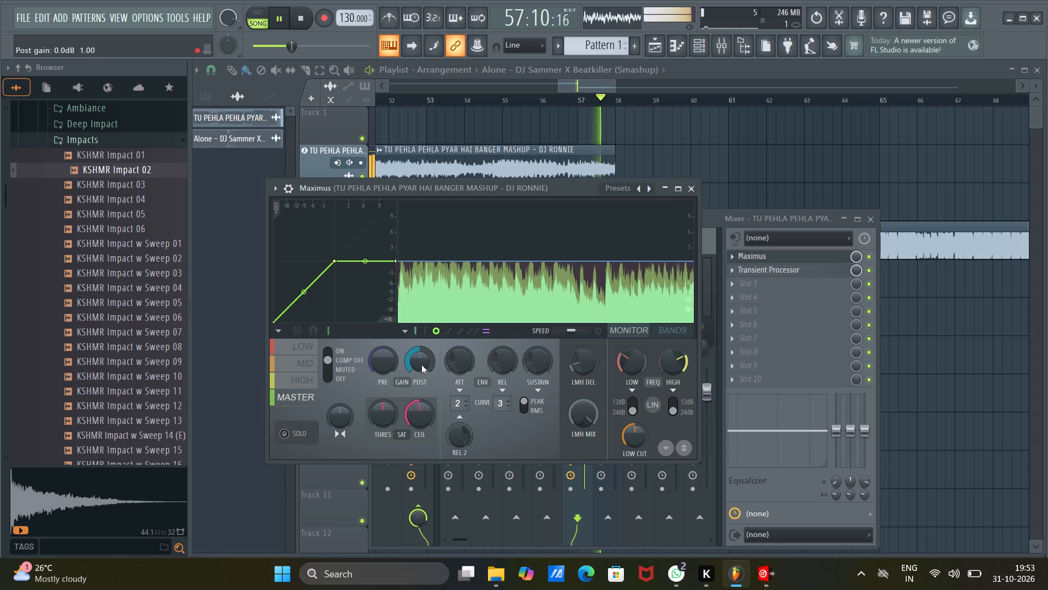
pyautogui.scroll(-2, 421, 365)
pyautogui.scroll(1, 421, 364)
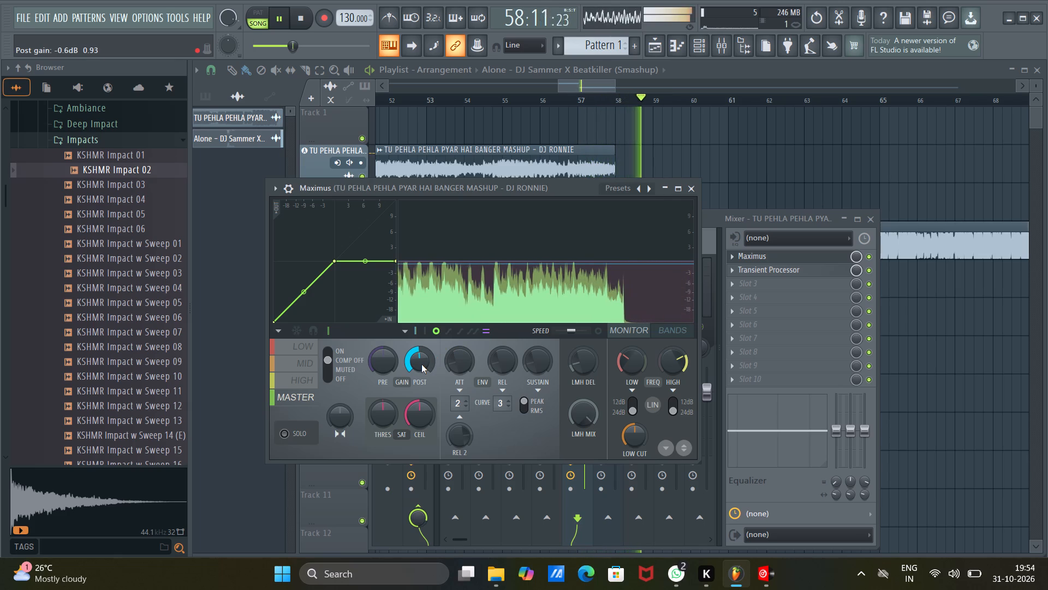
pyautogui.press('space')
pyautogui.press('space')
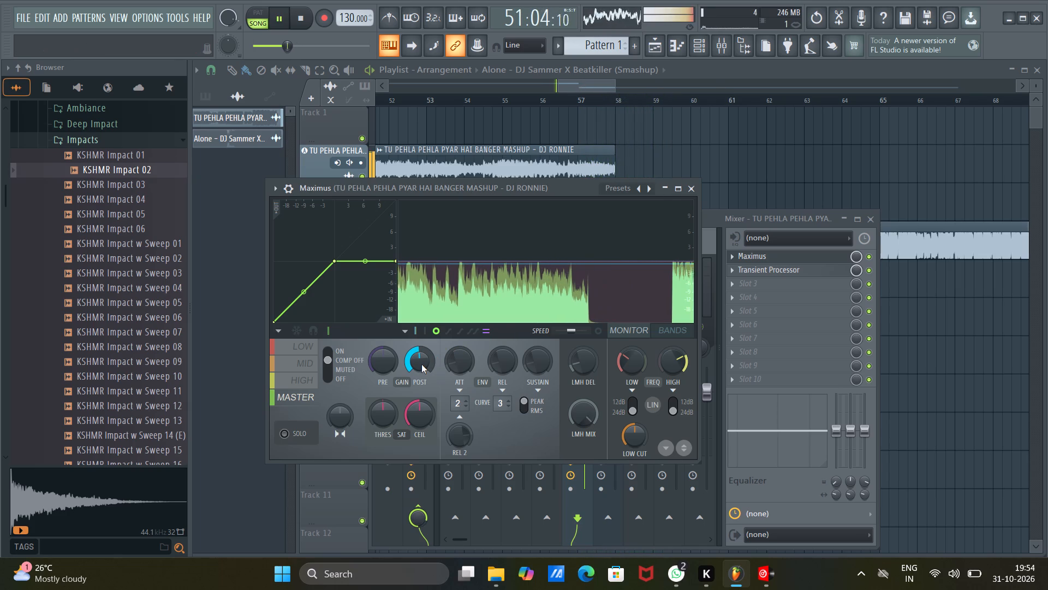
pyautogui.scroll(-1, 421, 364)
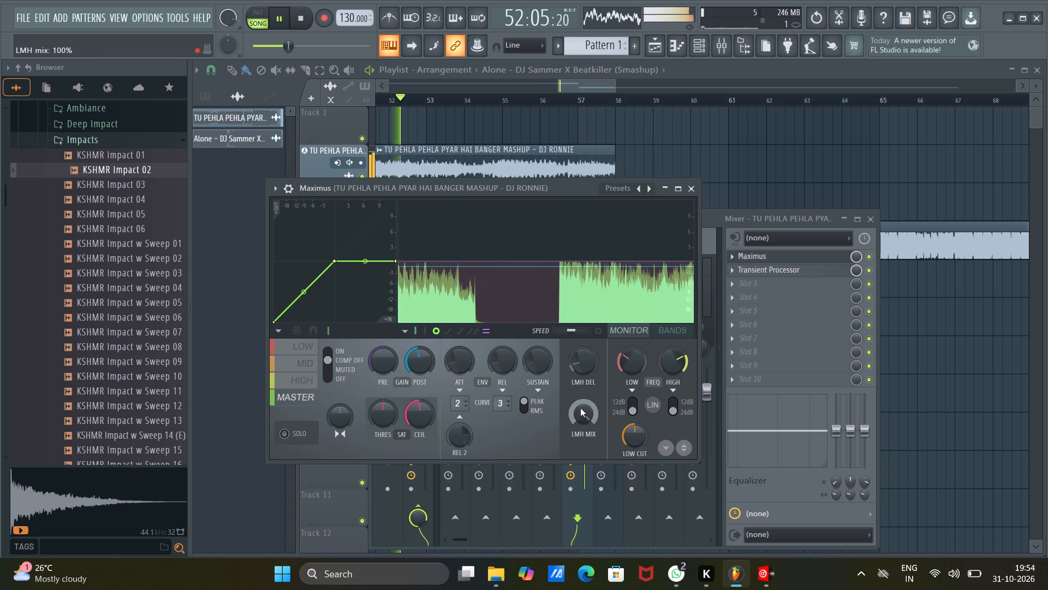
# Set the Maximus LMH mix to 70 on the mashup's mixer track, then close the plugin and return to the playlist.
pyautogui.rightClick(582, 408)
pyautogui.click(625, 527)
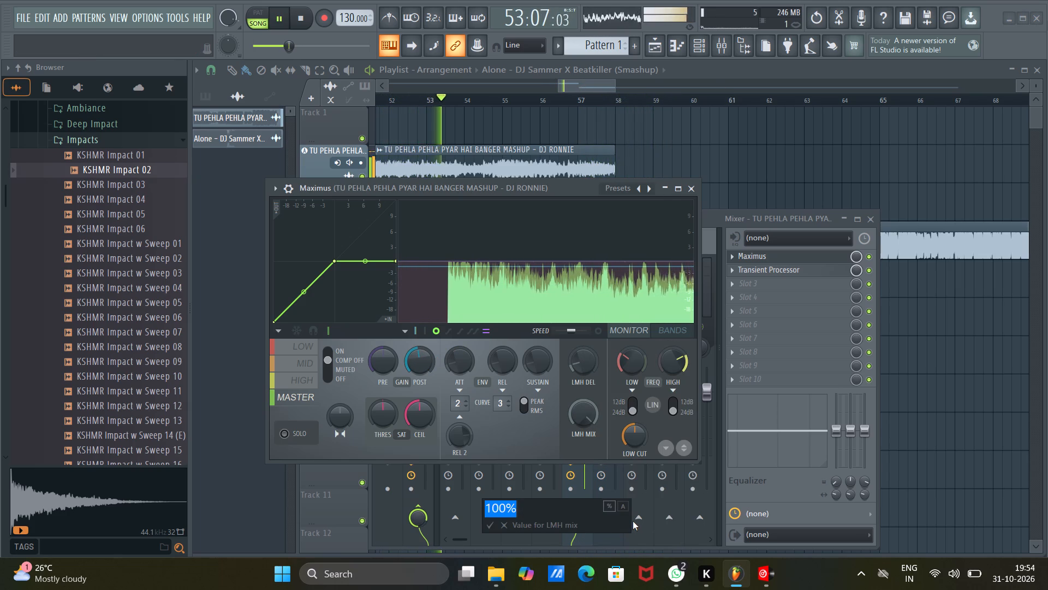
pyautogui.write('70')
pyautogui.press('Return')
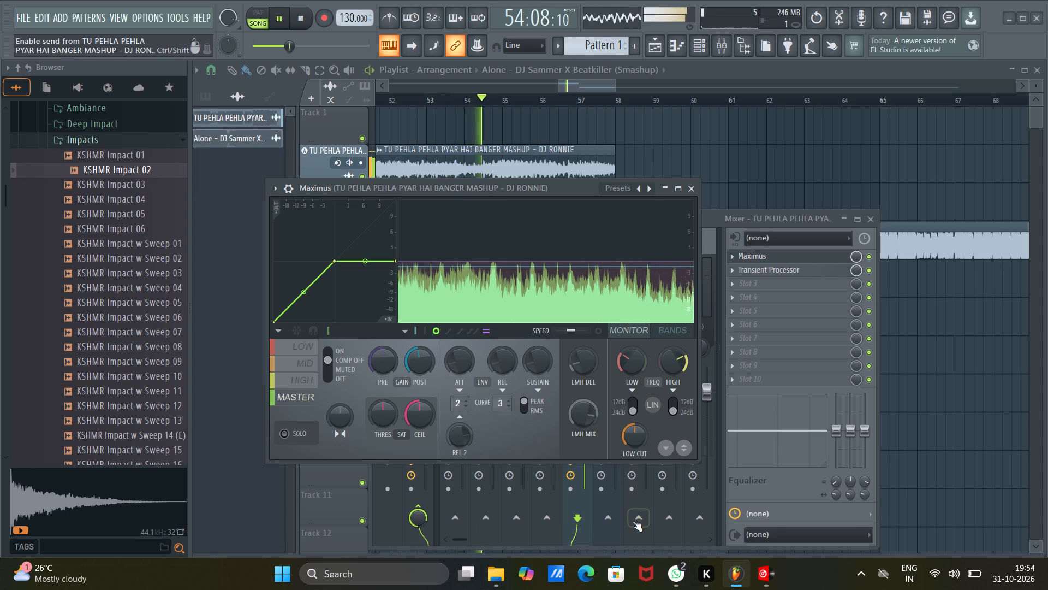
pyautogui.click(692, 187)
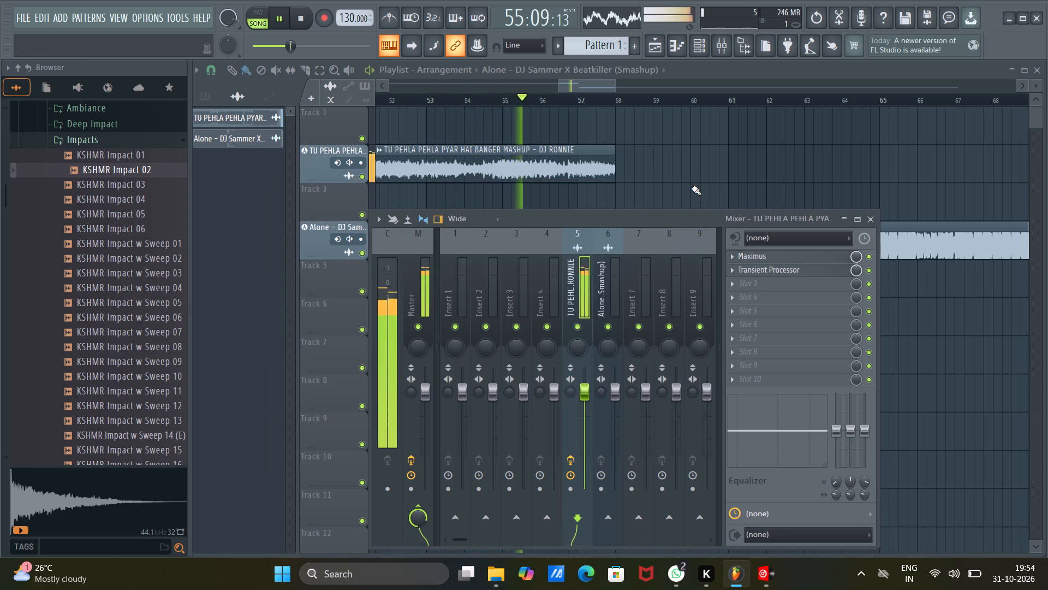
pyautogui.click(588, 82)
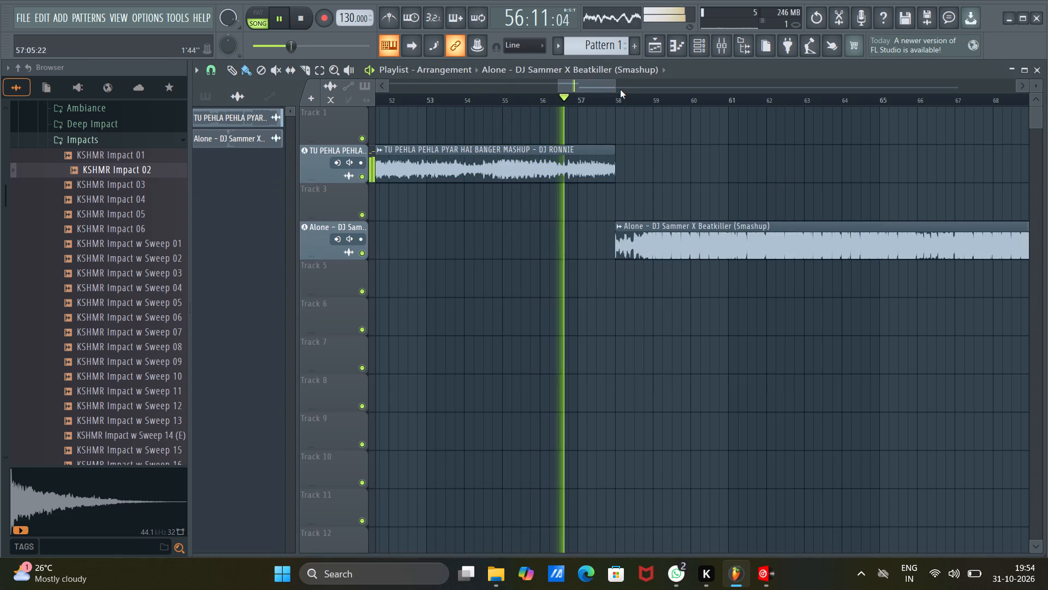
# Listen to the transition from the mashup into Alone around bar 58.
pyautogui.scroll(10, 626, 99)
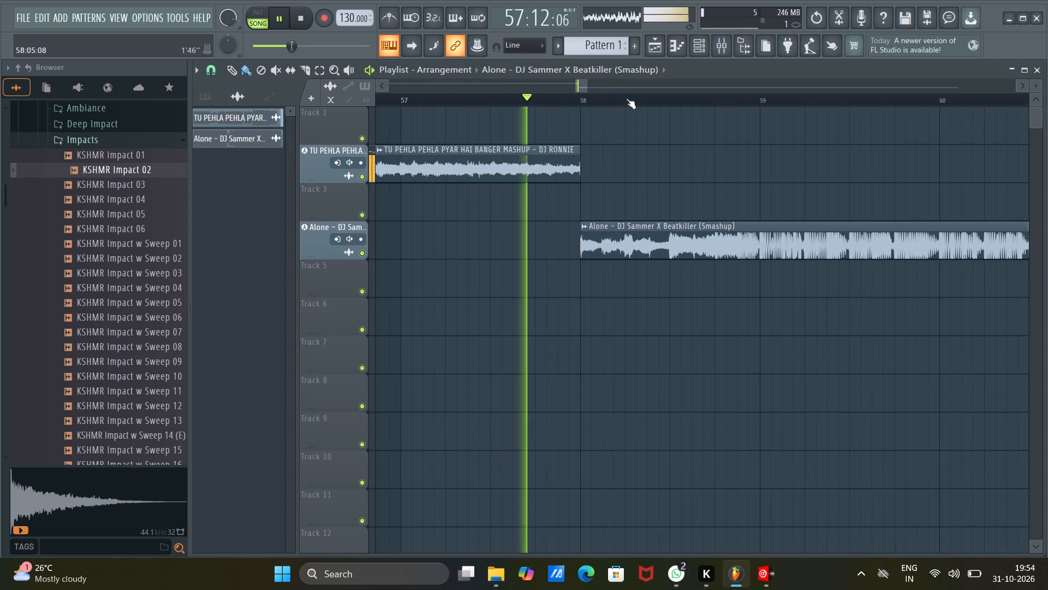
pyautogui.scroll(5, 626, 98)
pyautogui.scroll(-10, 626, 97)
pyautogui.scroll(-12, 626, 97)
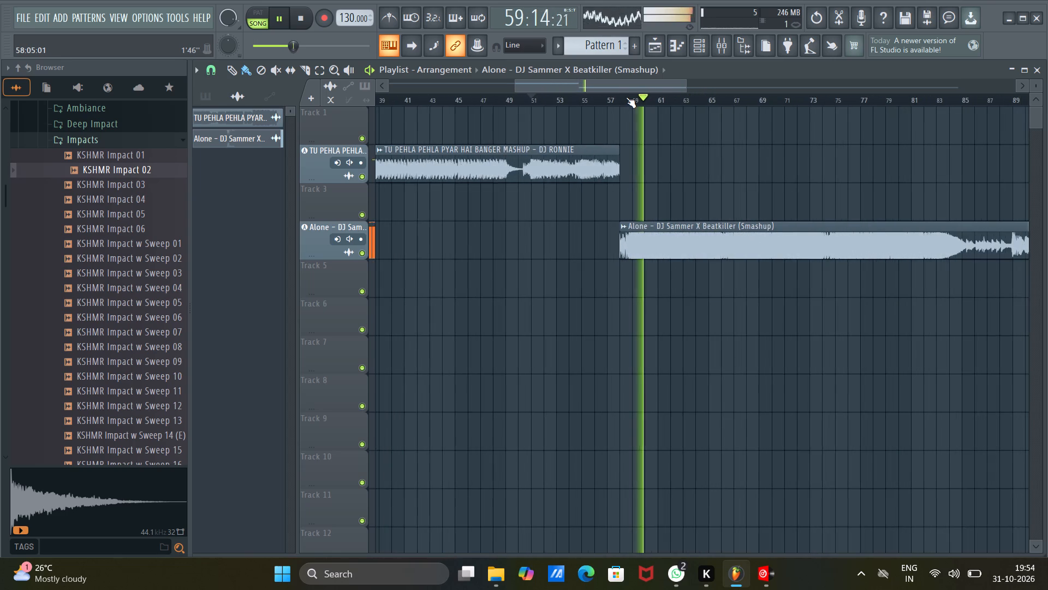
# Listen to the mashup's early section from about bars 12, 7, 15 and 16 to examine its first break.
pyautogui.scroll(-10, 624, 97)
pyautogui.click(416, 103)
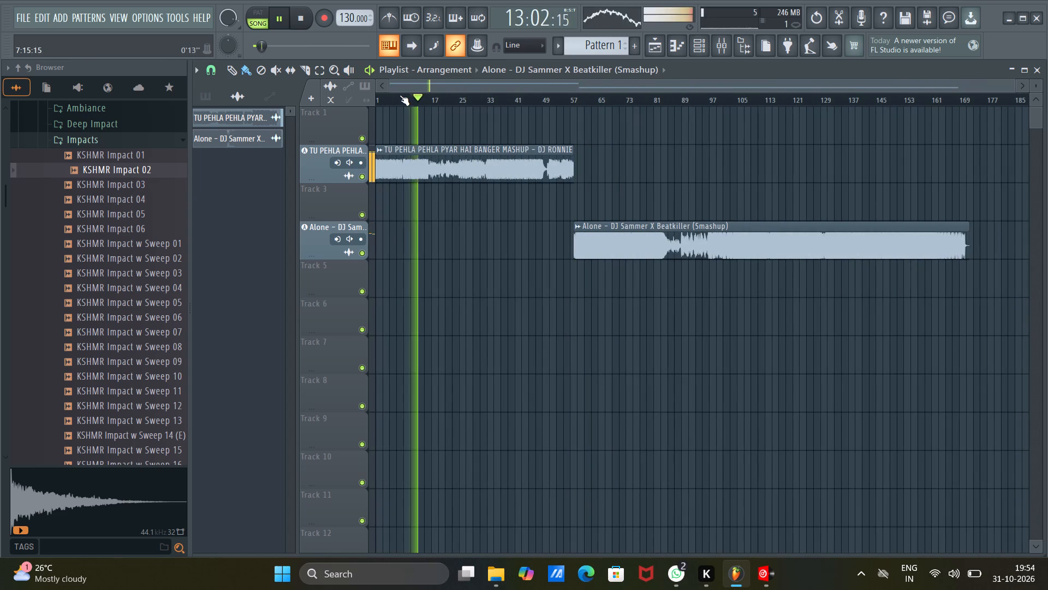
pyautogui.click(396, 102)
pyautogui.scroll(10, 413, 97)
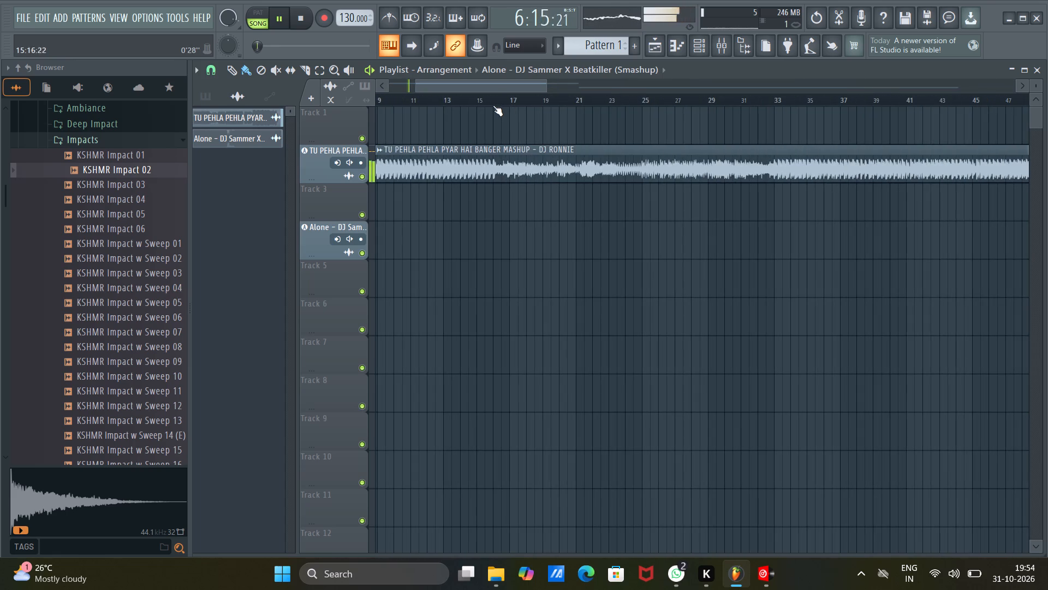
pyautogui.click(482, 98)
pyautogui.scroll(10, 493, 100)
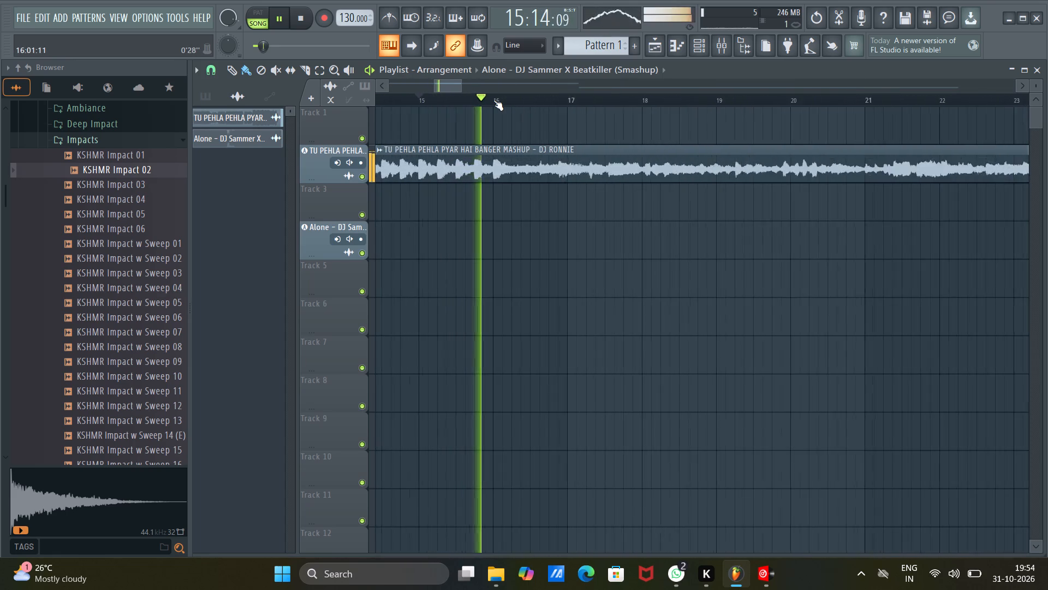
pyautogui.scroll(3, 493, 100)
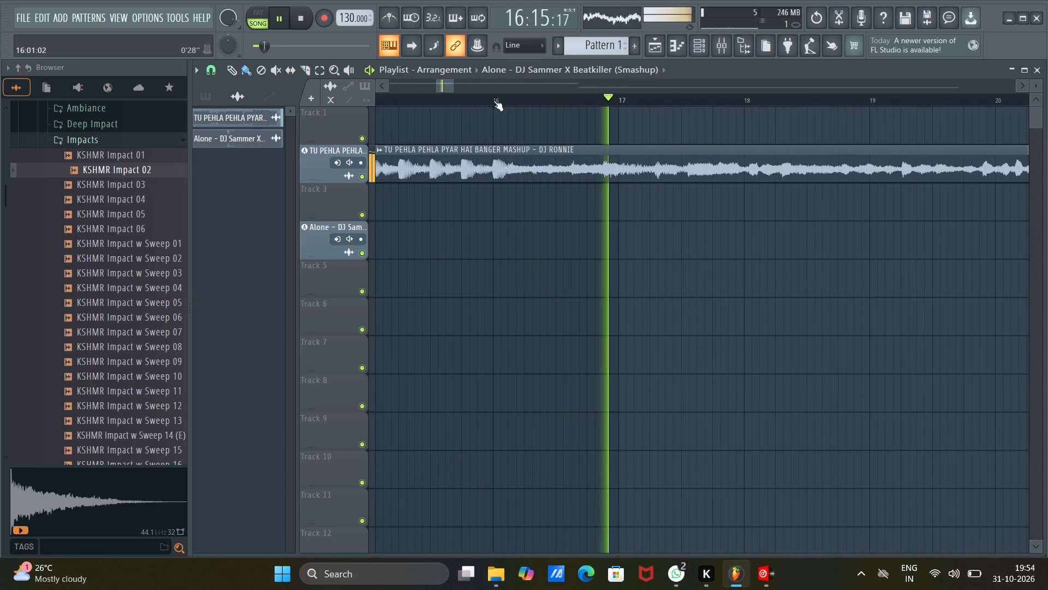
pyautogui.scroll(-7, 493, 101)
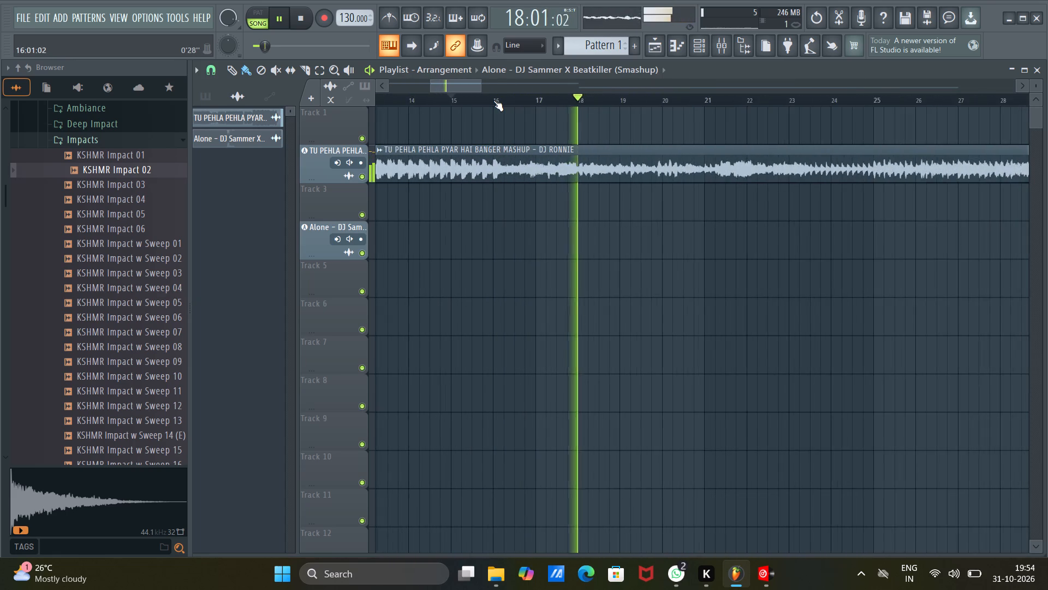
pyautogui.scroll(-2, 493, 101)
pyautogui.click(493, 101)
# Slice the mashup clip on track 2 at bar 17.
pyautogui.scroll(2, 535, 101)
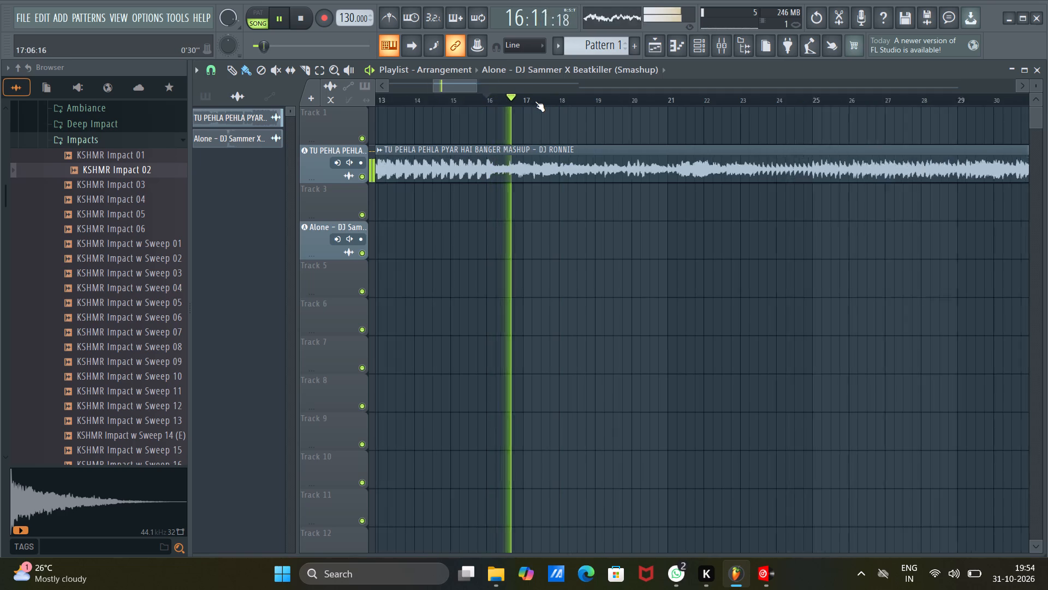
pyautogui.scroll(14, 535, 101)
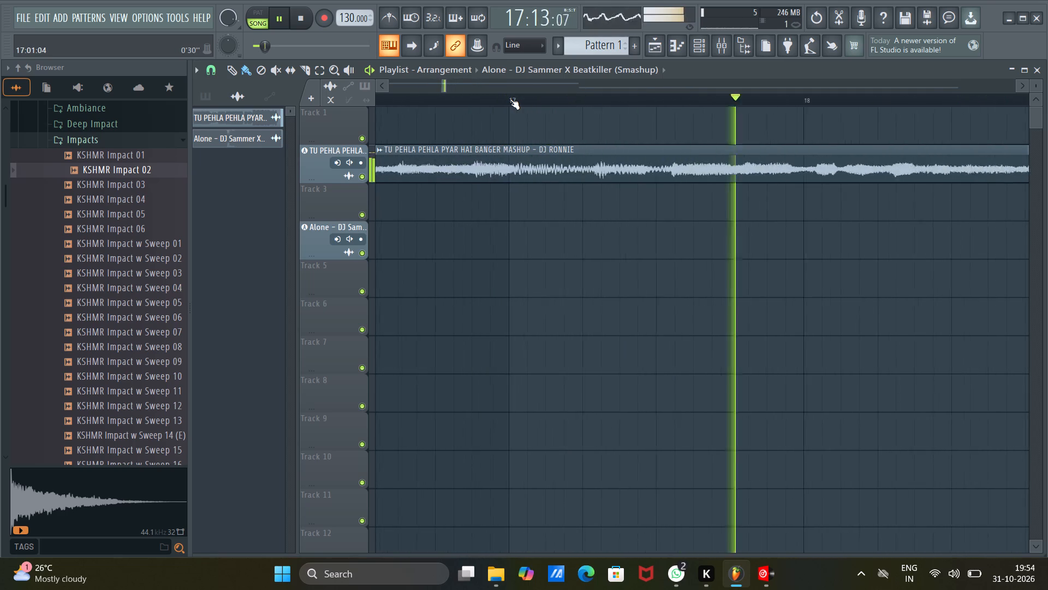
pyautogui.scroll(10, 510, 99)
pyautogui.click(299, 67)
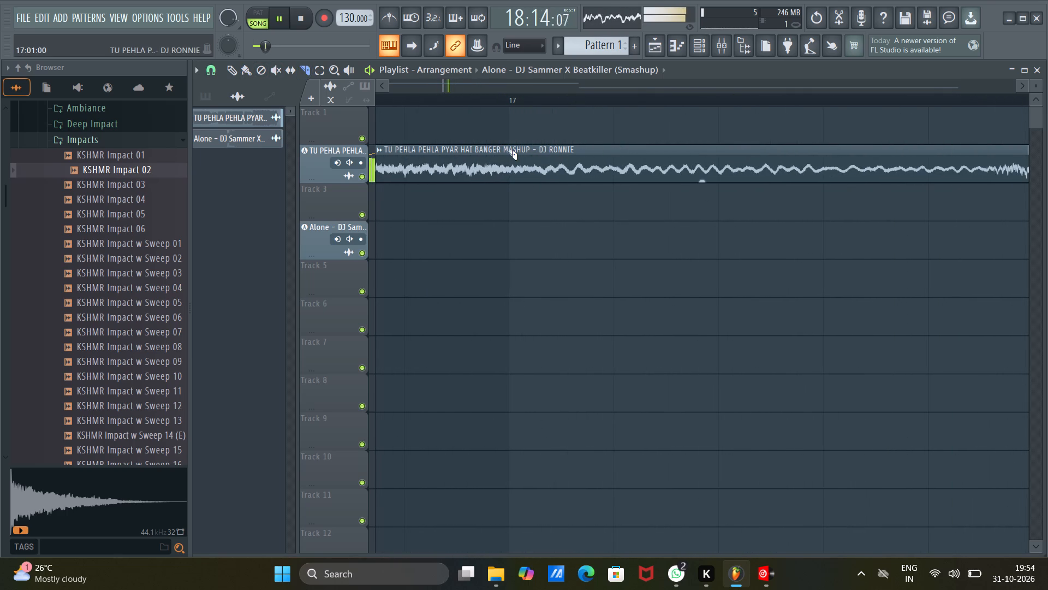
pyautogui.moveTo(508, 151); pyautogui.dragTo(511, 187)
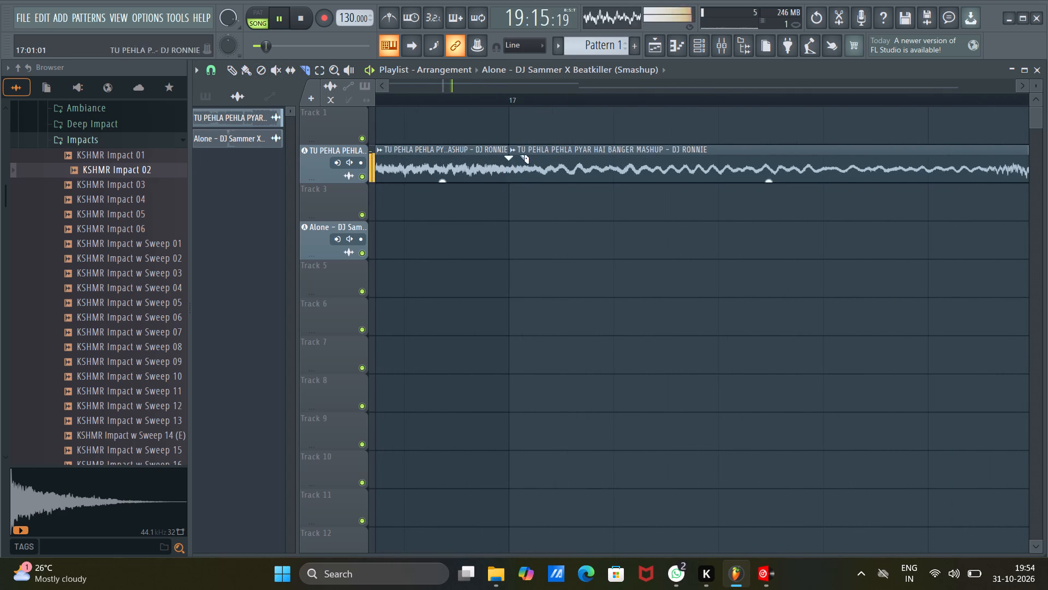
# Delete the mashup piece before bar 17 and stop playback.
pyautogui.scroll(-20, 515, 102)
pyautogui.scroll(-4, 515, 102)
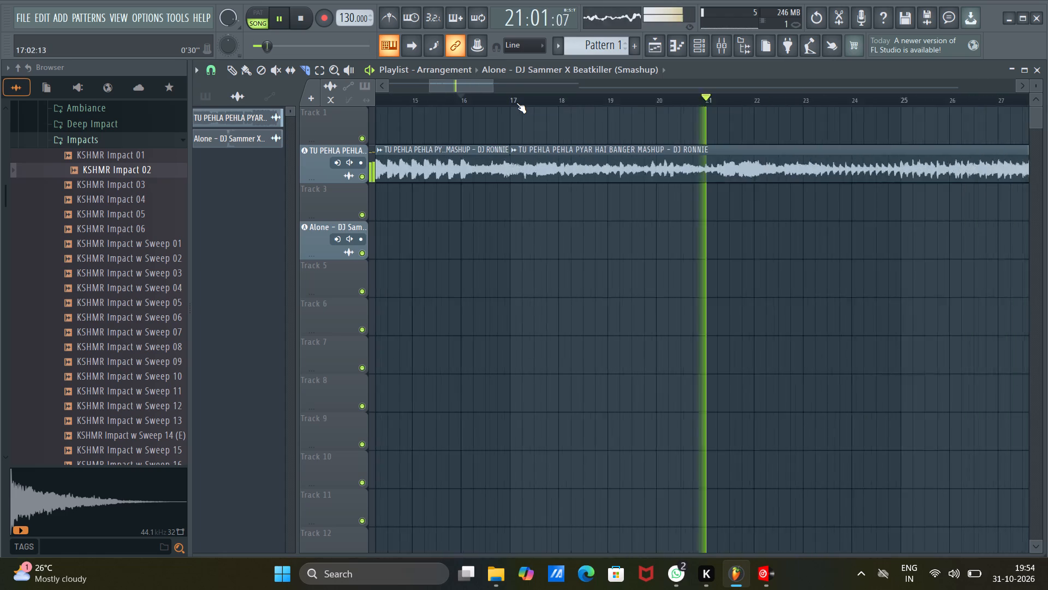
pyautogui.scroll(-9, 516, 103)
pyautogui.click(242, 74)
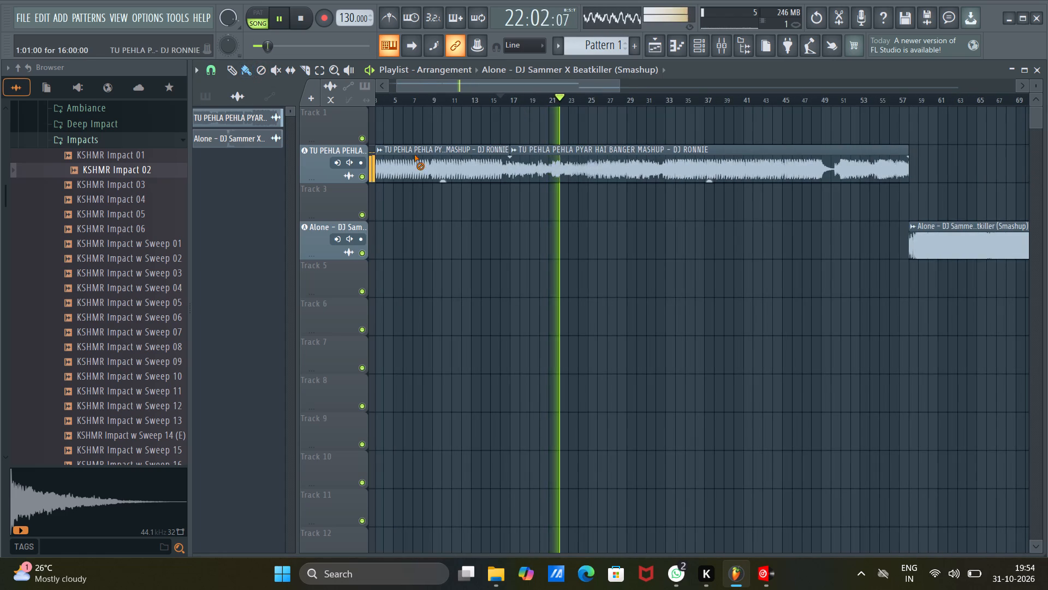
pyautogui.rightClick(414, 155)
pyautogui.press('space')
# Place a copy of the Alone clip on Track 8 at bar 15 and shorten its end to about 17 bars long.
pyautogui.click(951, 243)
pyautogui.click(500, 394)
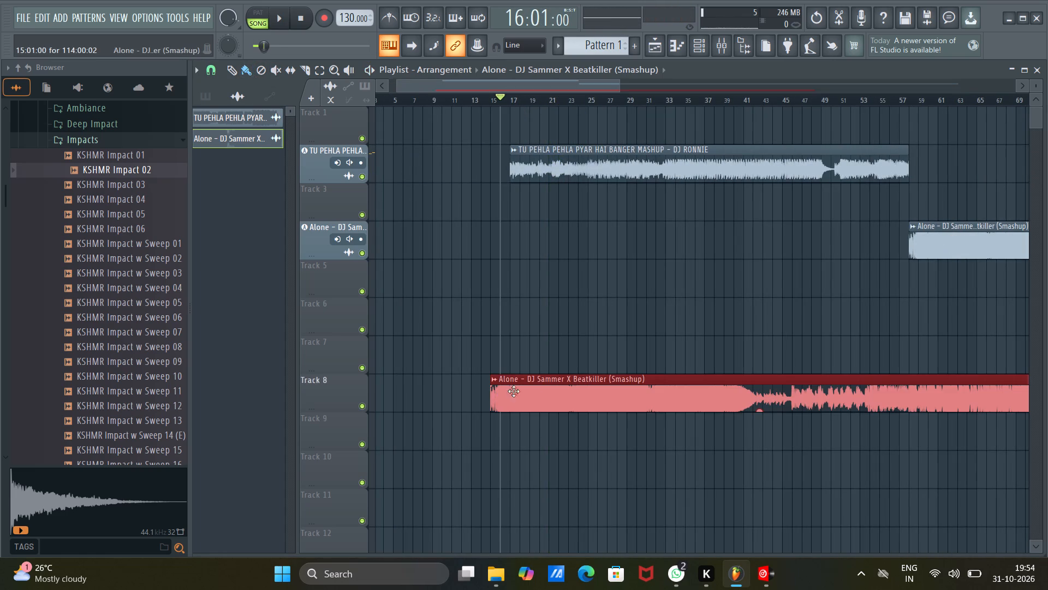
pyautogui.scroll(-13, 737, 99)
pyautogui.moveTo(819, 382); pyautogui.dragTo(666, 358)
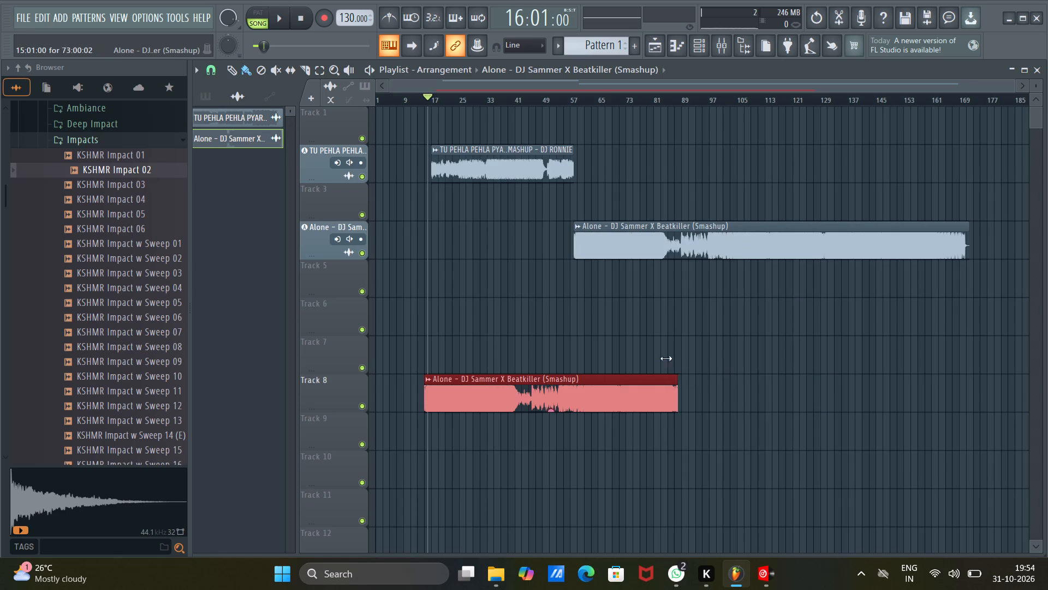
pyautogui.moveTo(666, 358); pyautogui.dragTo(483, 361)
# Extend the Track 8 Alone clip's start back to bar 1 and play it from about there.
pyautogui.click(427, 400)
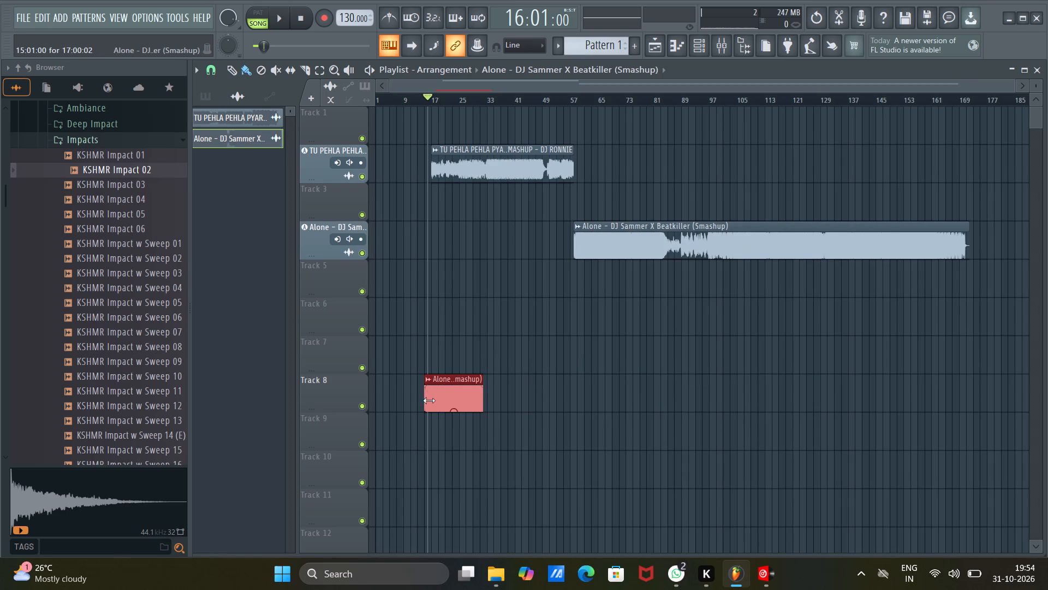
pyautogui.moveTo(429, 400); pyautogui.dragTo(287, 385)
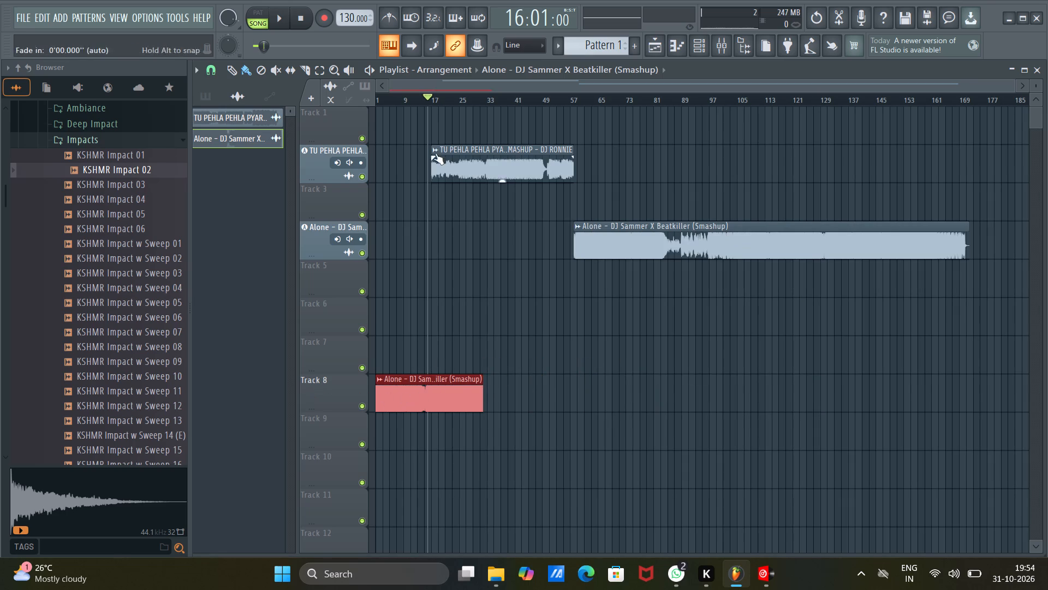
pyautogui.scroll(13, 436, 100)
pyautogui.moveTo(478, 91); pyautogui.dragTo(443, 91)
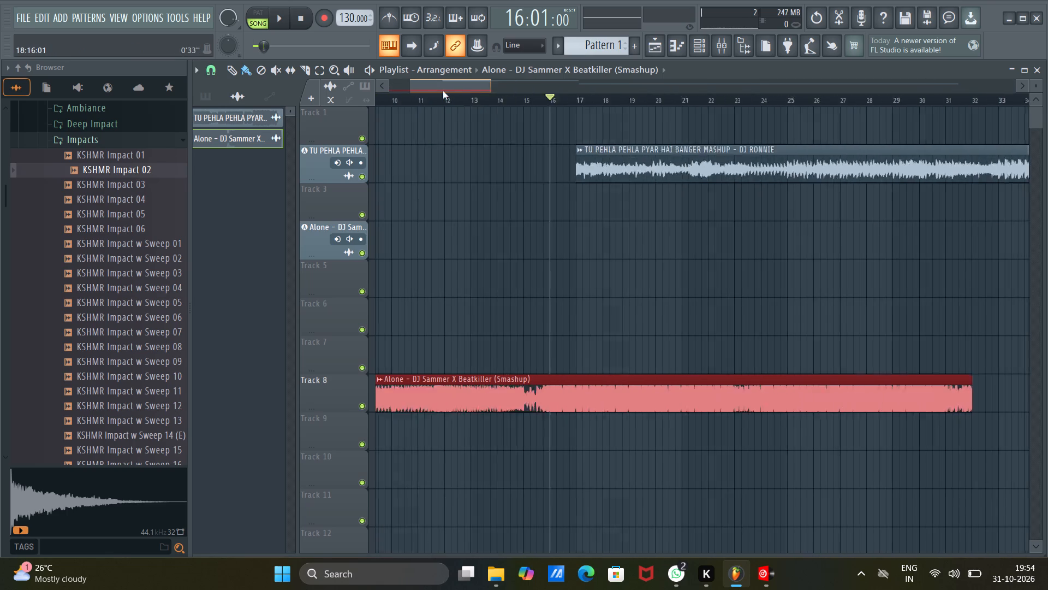
pyautogui.moveTo(443, 91); pyautogui.dragTo(391, 100)
pyautogui.click(394, 104)
pyautogui.press('space')
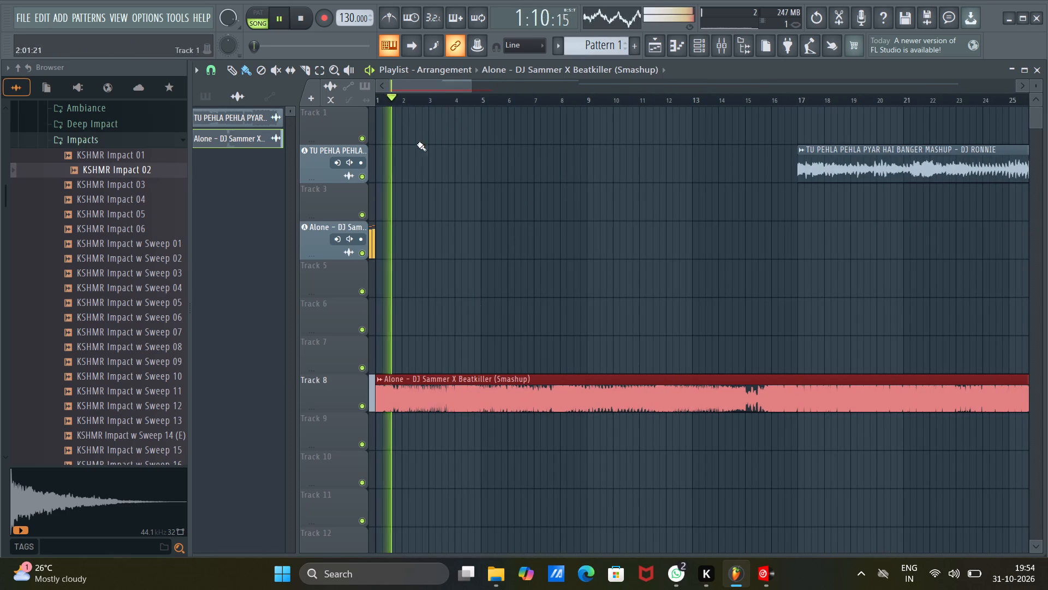
# Reveal earlier audio at the start of the Track 8 Alone clip, making it about 44 bars long, and move it to bar 1.
pyautogui.moveTo(467, 388); pyautogui.dragTo(858, 353)
pyautogui.moveTo(766, 401); pyautogui.dragTo(330, 417)
pyautogui.moveTo(511, 394); pyautogui.dragTo(856, 386)
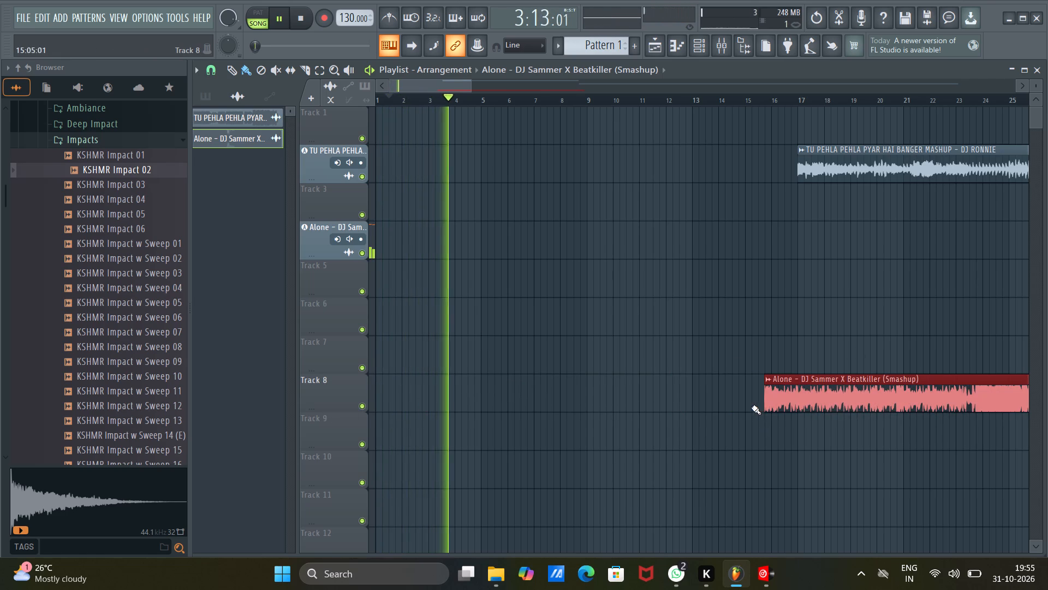
pyautogui.moveTo(767, 406); pyautogui.dragTo(524, 414)
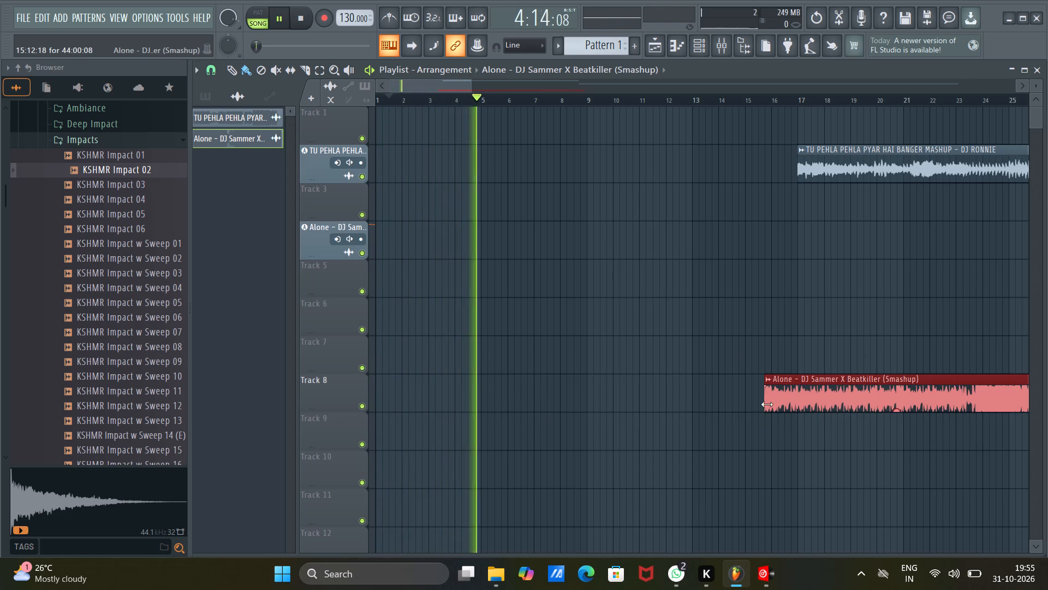
pyautogui.moveTo(767, 404); pyautogui.dragTo(683, 399)
pyautogui.moveTo(844, 388); pyautogui.dragTo(253, 354)
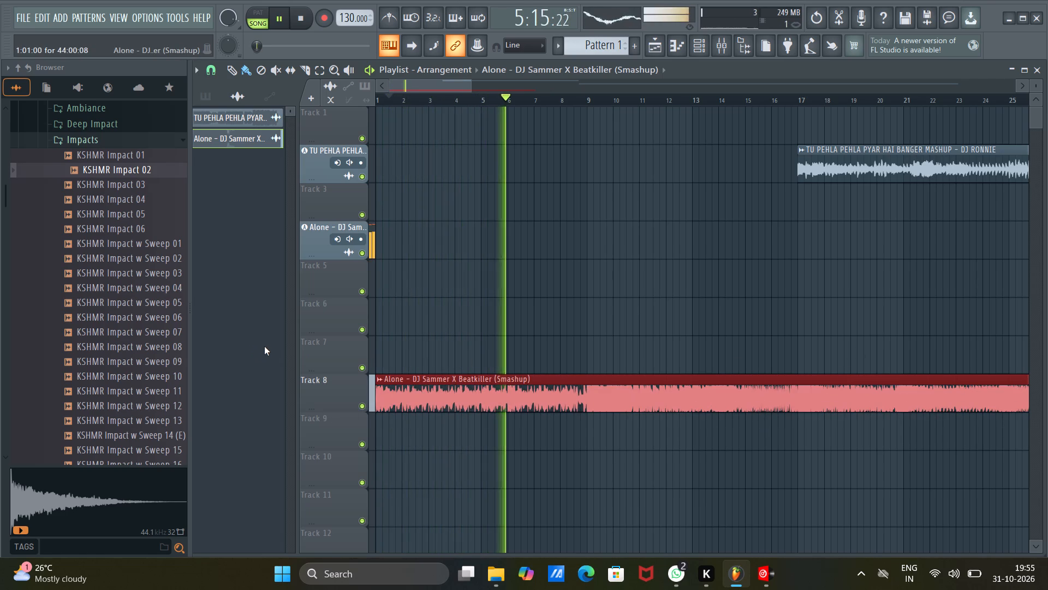
# Play the arrangement from bar 1, bar 7 and around bar 15, examining how the Track 8 Alone clip lines up with the mashup's start.
pyautogui.click(378, 102)
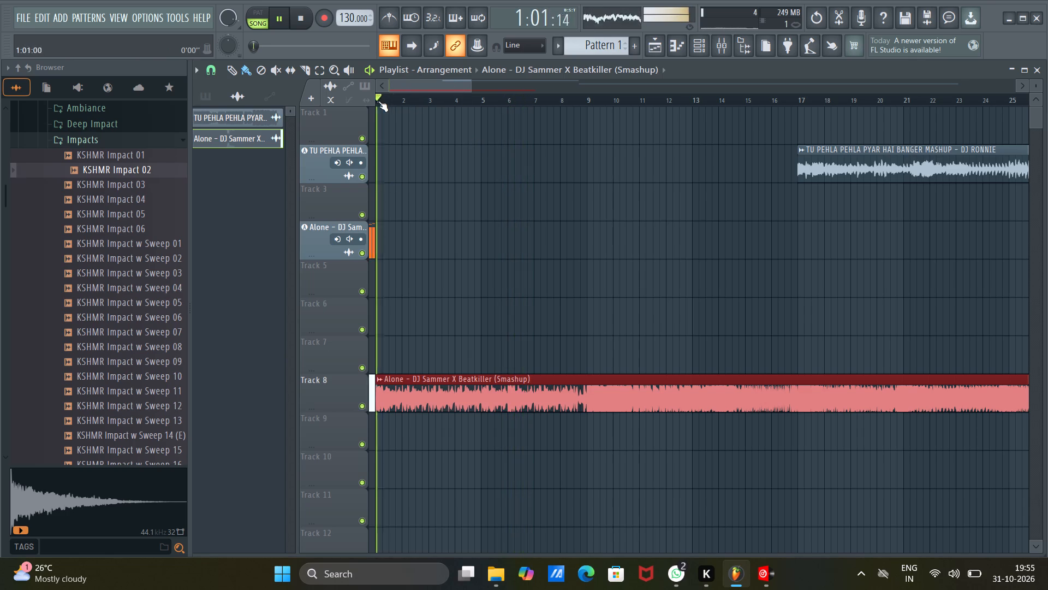
pyautogui.click(546, 104)
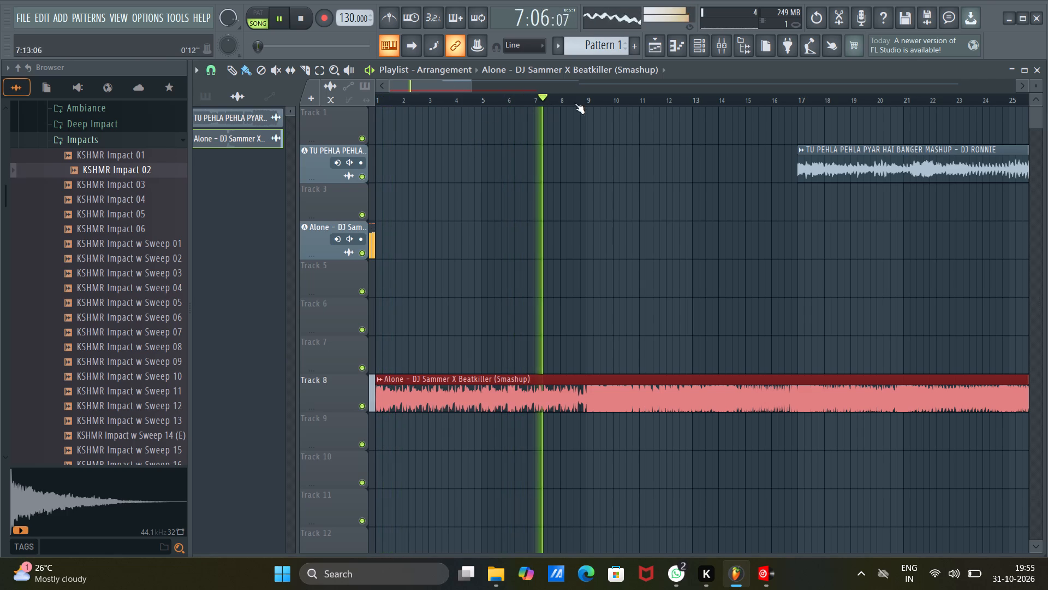
pyautogui.scroll(4, 582, 103)
pyautogui.scroll(-4, 583, 103)
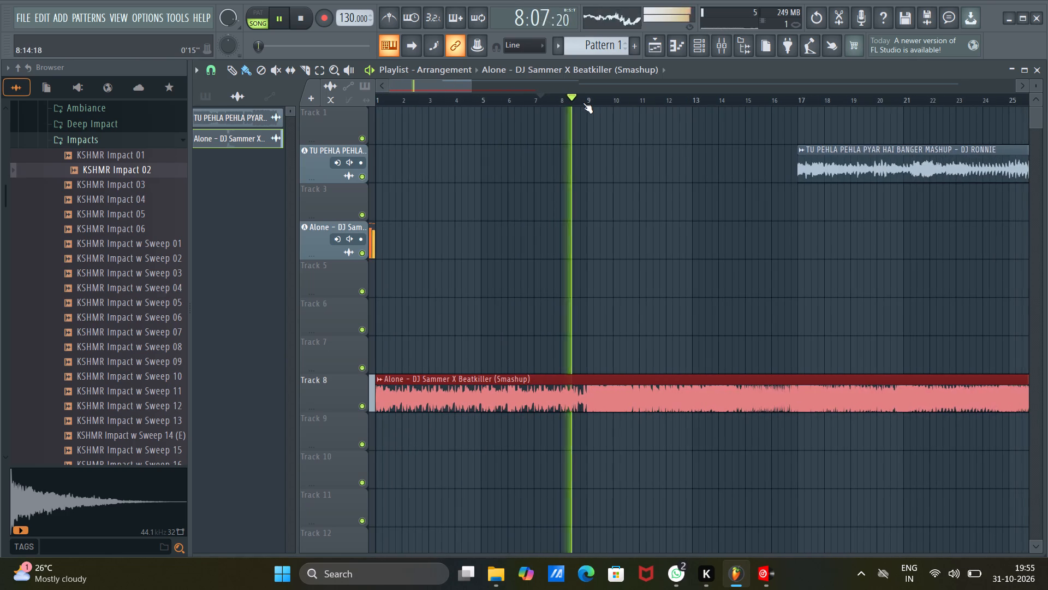
pyautogui.moveTo(455, 88); pyautogui.dragTo(495, 96)
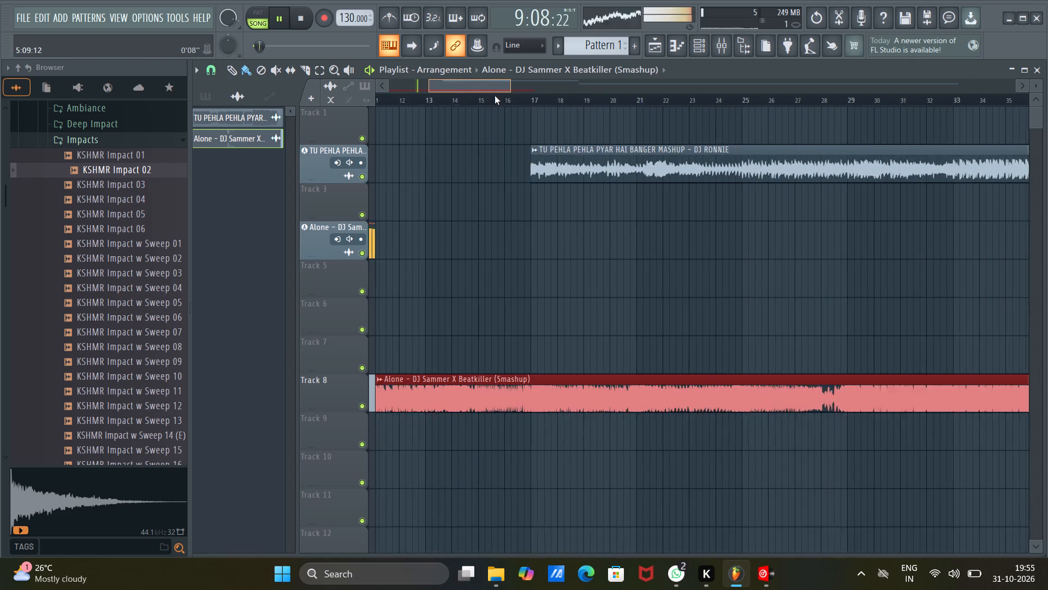
pyautogui.moveTo(495, 96); pyautogui.dragTo(483, 92)
pyautogui.scroll(11, 547, 101)
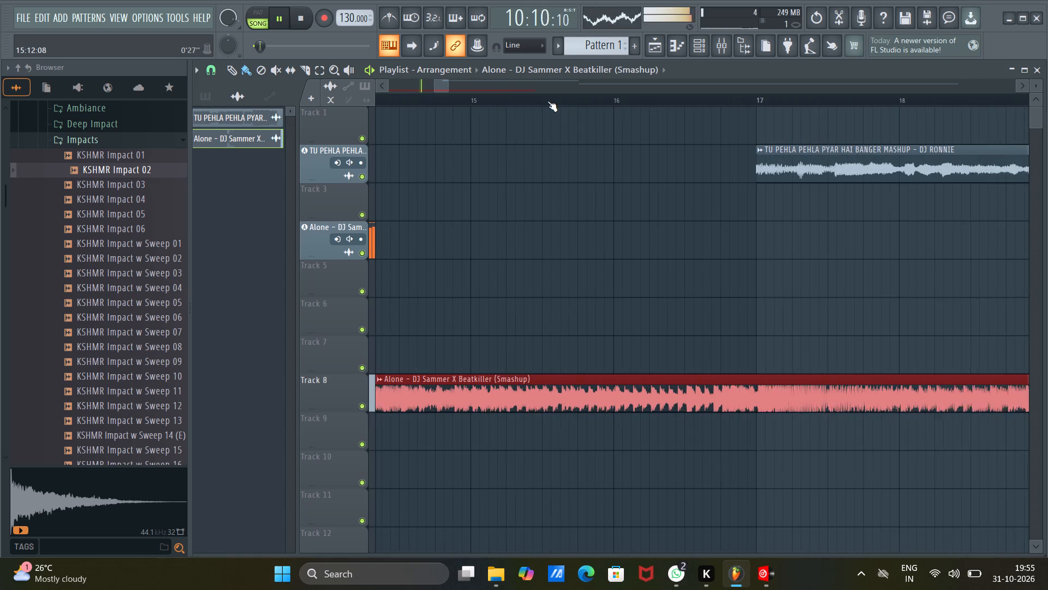
pyautogui.click(525, 102)
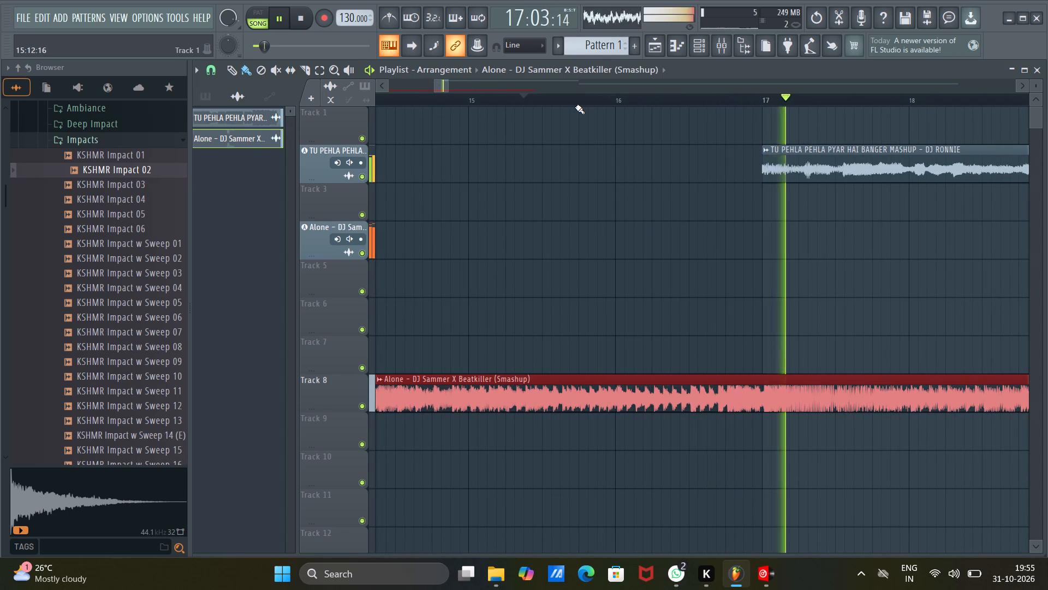
pyautogui.moveTo(445, 89); pyautogui.dragTo(446, 89)
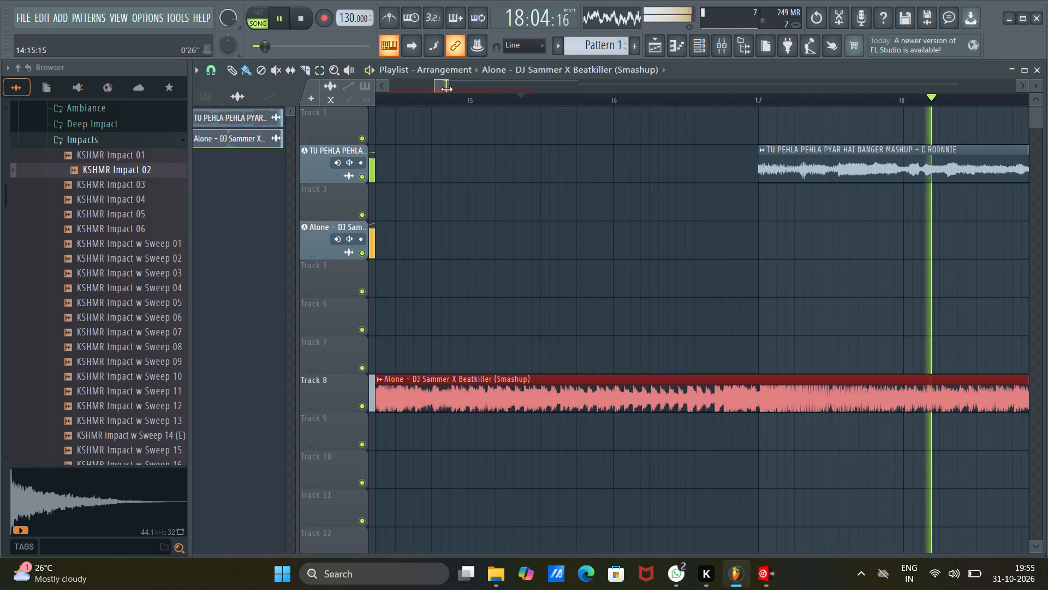
pyautogui.moveTo(446, 89); pyautogui.dragTo(455, 92)
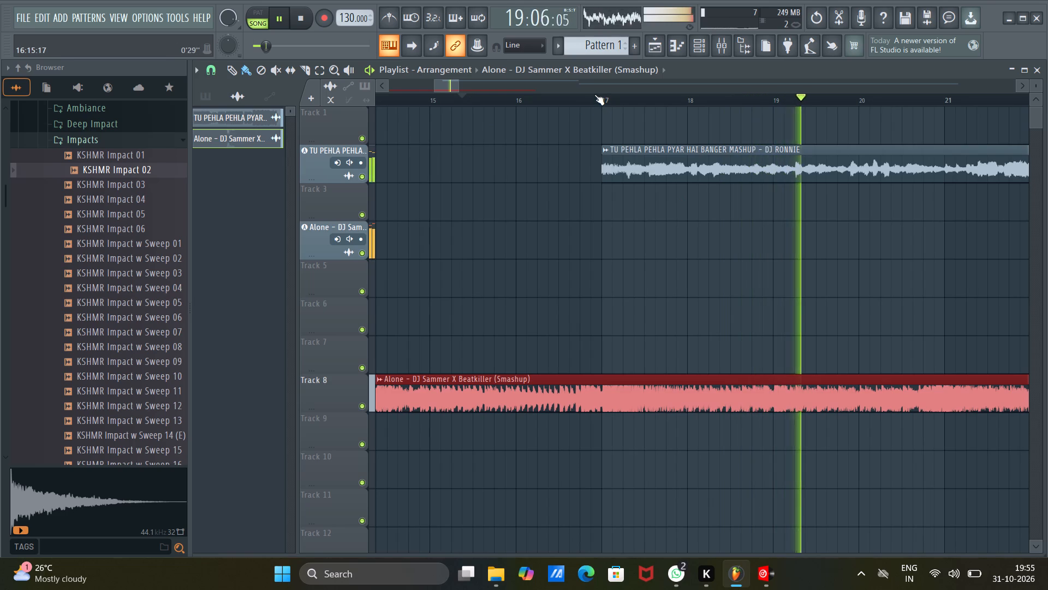
pyautogui.scroll(13, 593, 95)
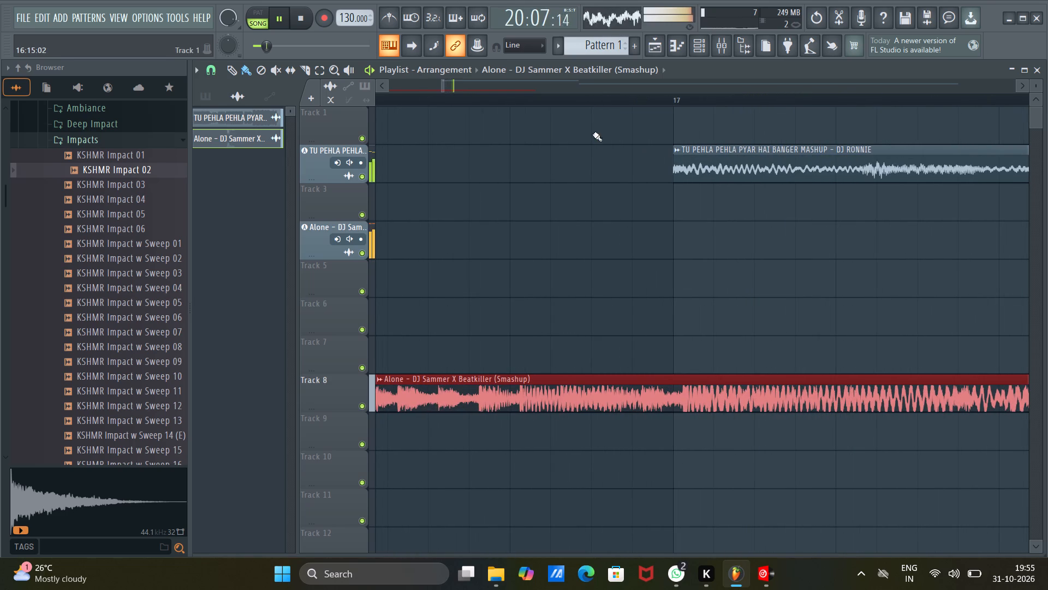
pyautogui.scroll(-13, 581, 93)
# Shift the Track 8 Alone clip just past bar 2 and trim the silence from its start.
pyautogui.moveTo(450, 86); pyautogui.dragTo(372, 104)
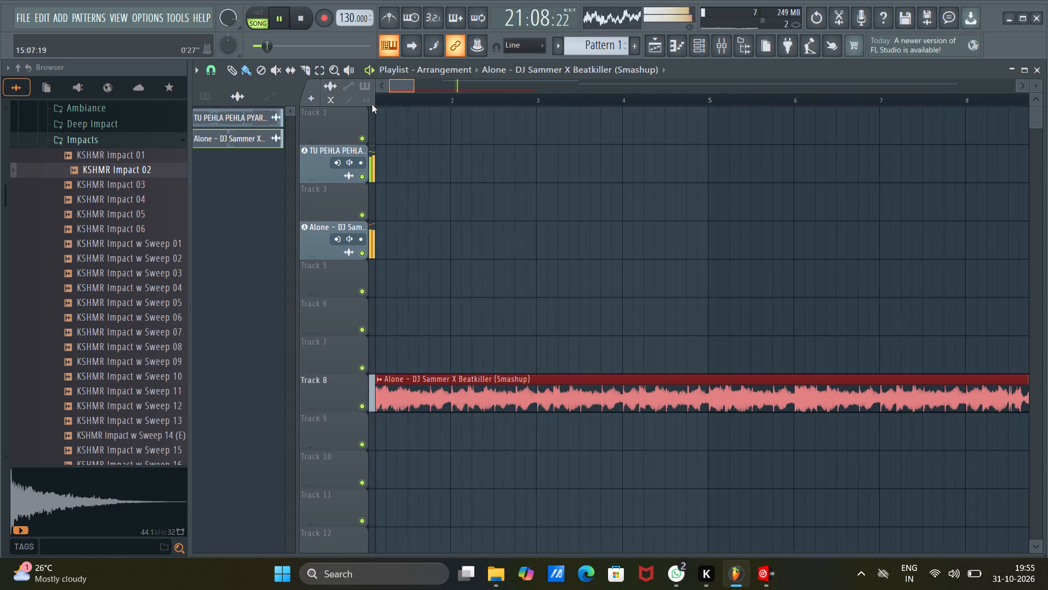
pyautogui.moveTo(372, 104); pyautogui.dragTo(334, 114)
pyautogui.moveTo(454, 379); pyautogui.dragTo(539, 397)
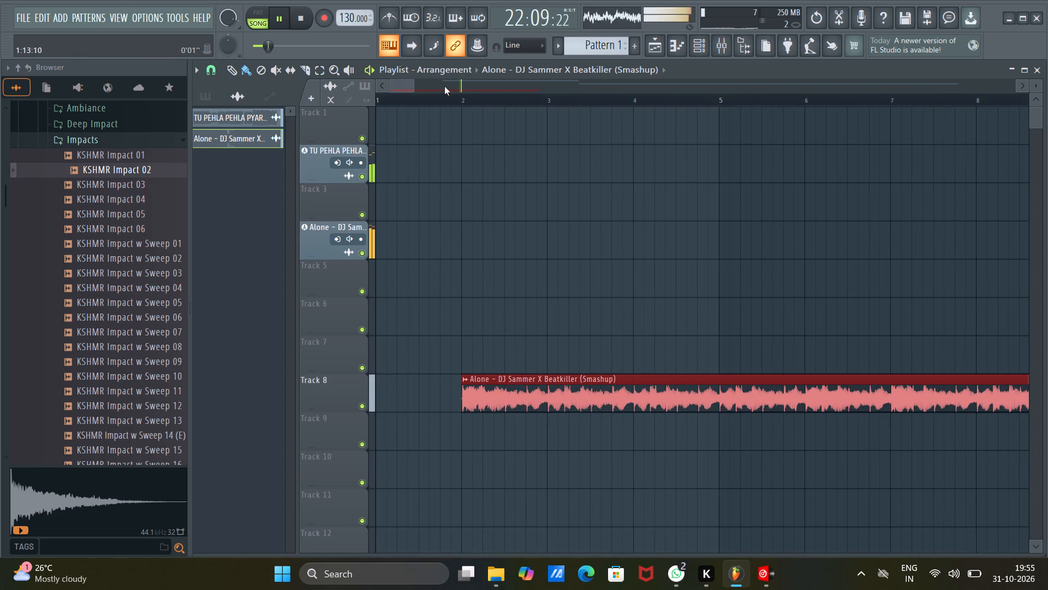
pyautogui.scroll(20, 464, 100)
pyautogui.scroll(7, 464, 100)
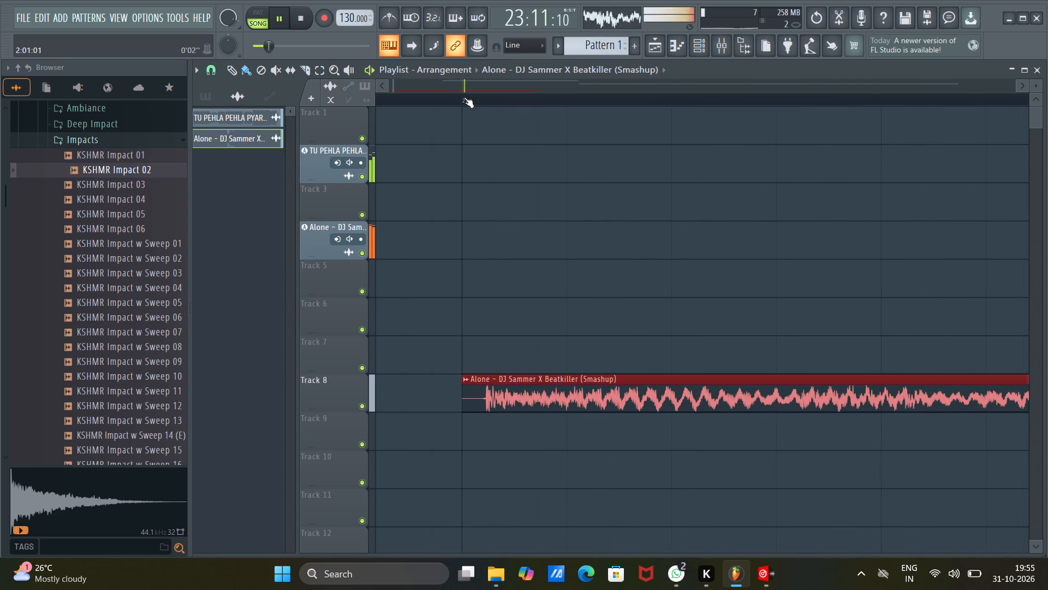
pyautogui.scroll(2, 464, 97)
pyautogui.moveTo(516, 396); pyautogui.dragTo(597, 412)
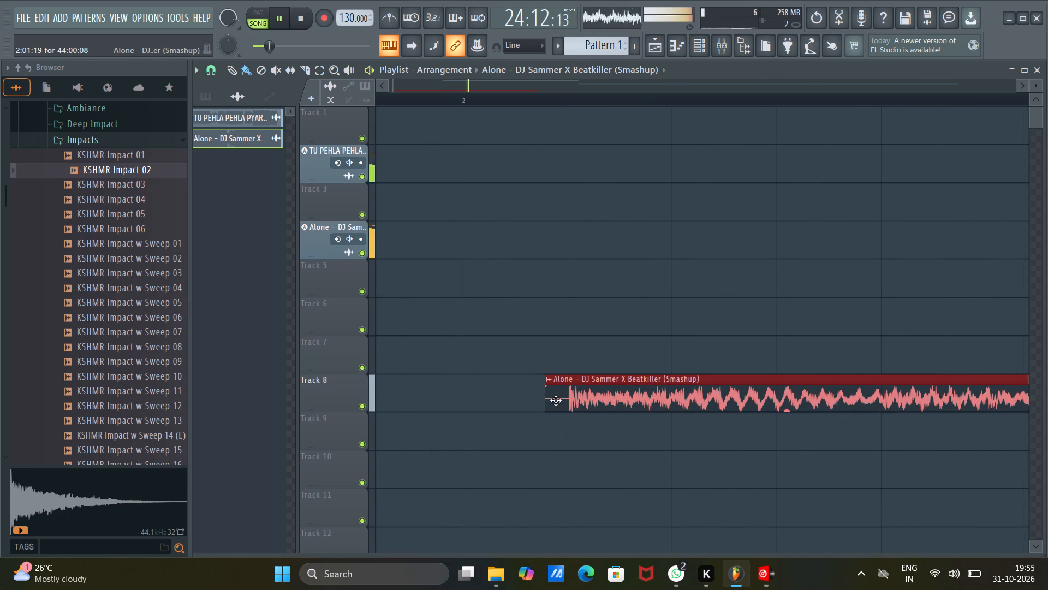
pyautogui.moveTo(583, 405); pyautogui.dragTo(576, 403)
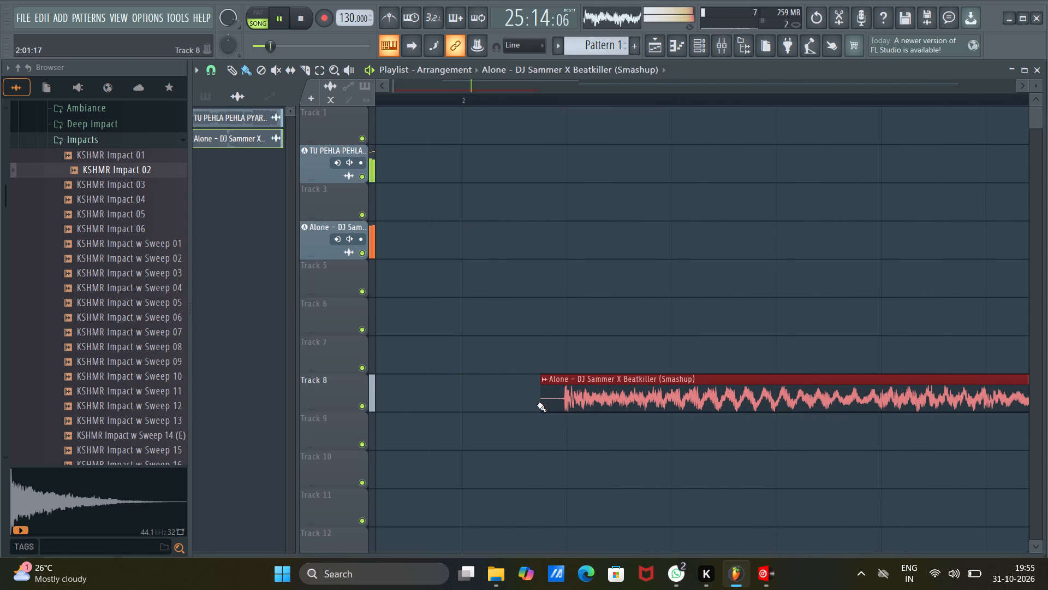
pyautogui.moveTo(541, 404); pyautogui.dragTo(565, 412)
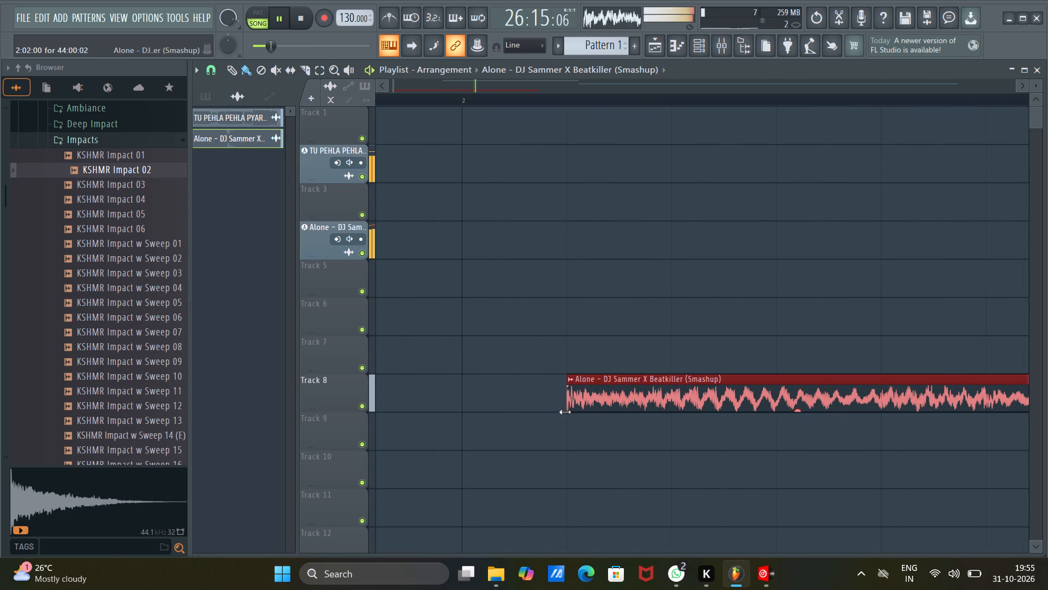
pyautogui.moveTo(565, 412); pyautogui.dragTo(565, 412)
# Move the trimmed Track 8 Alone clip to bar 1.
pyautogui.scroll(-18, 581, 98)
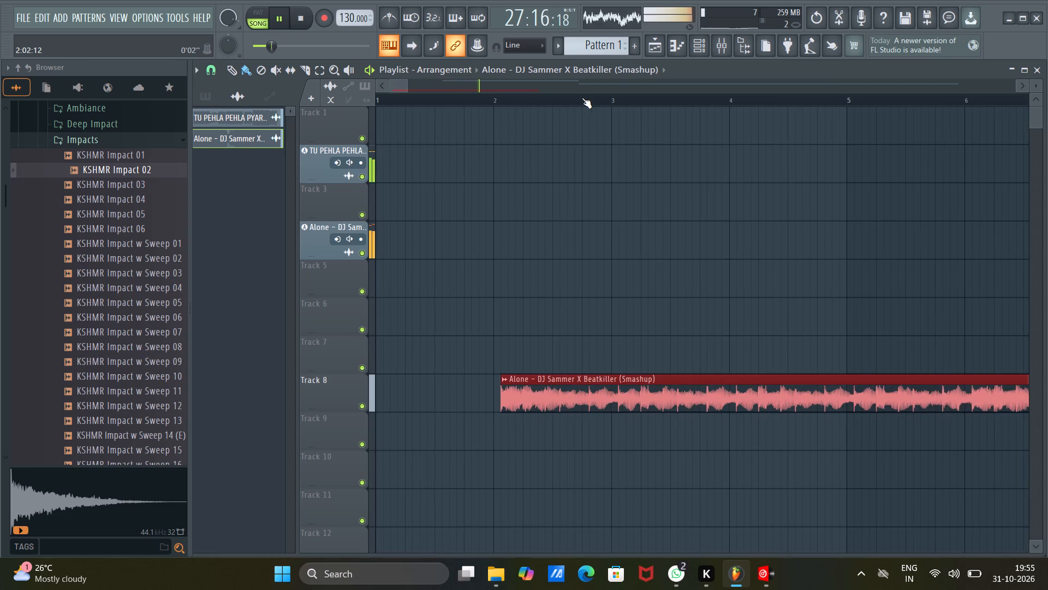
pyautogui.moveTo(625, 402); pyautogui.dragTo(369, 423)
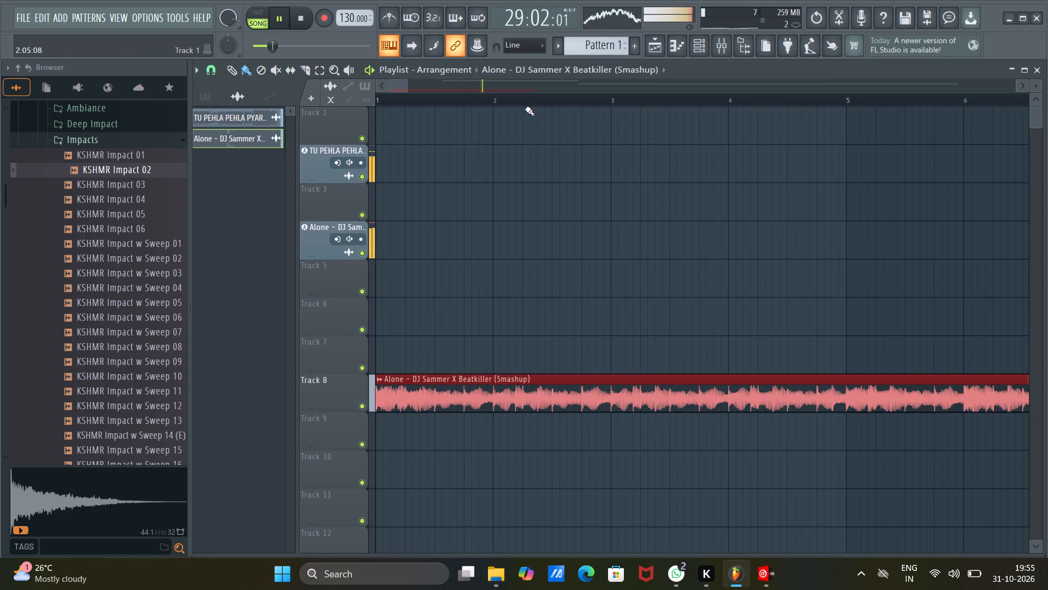
# Play from about bars 13 and 15, examine the Alone waveform at bar 17, and stop playback.
pyautogui.scroll(-18, 524, 102)
pyautogui.click(524, 102)
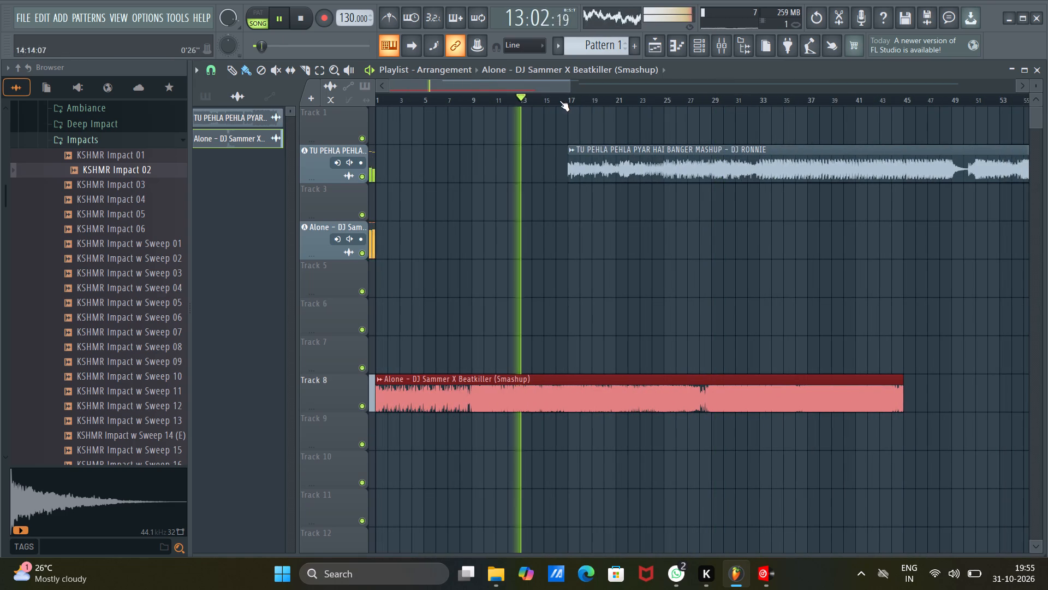
pyautogui.click(548, 99)
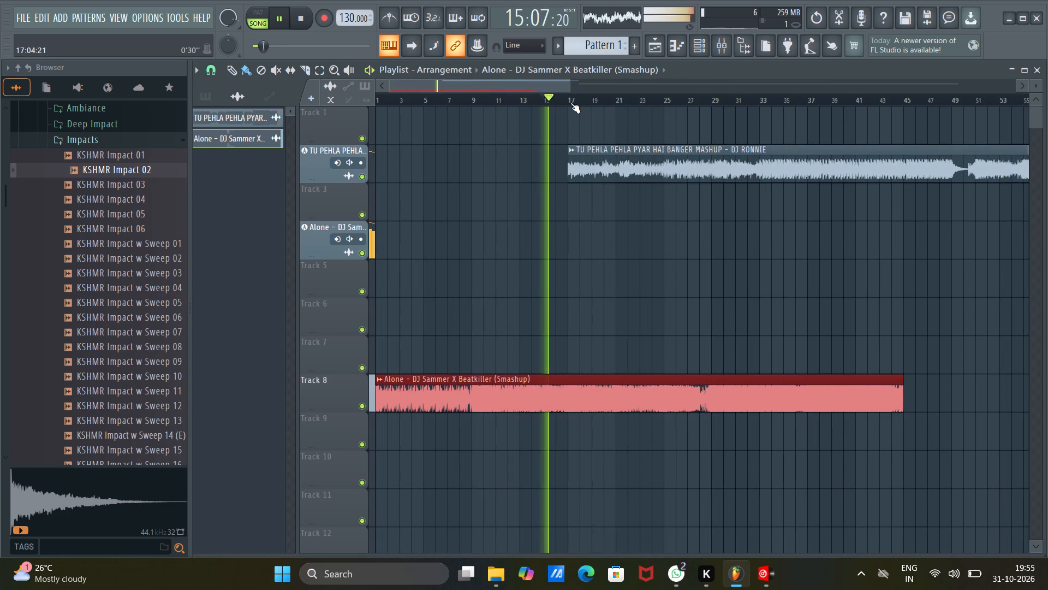
pyautogui.scroll(20, 570, 102)
pyautogui.scroll(15, 570, 102)
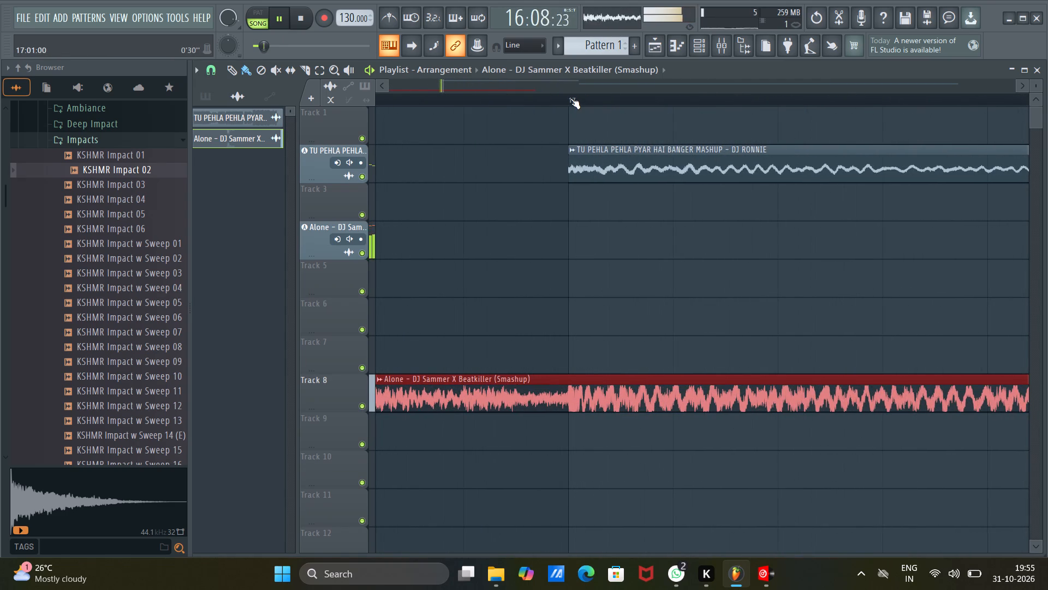
pyautogui.scroll(3, 570, 98)
pyautogui.press('space')
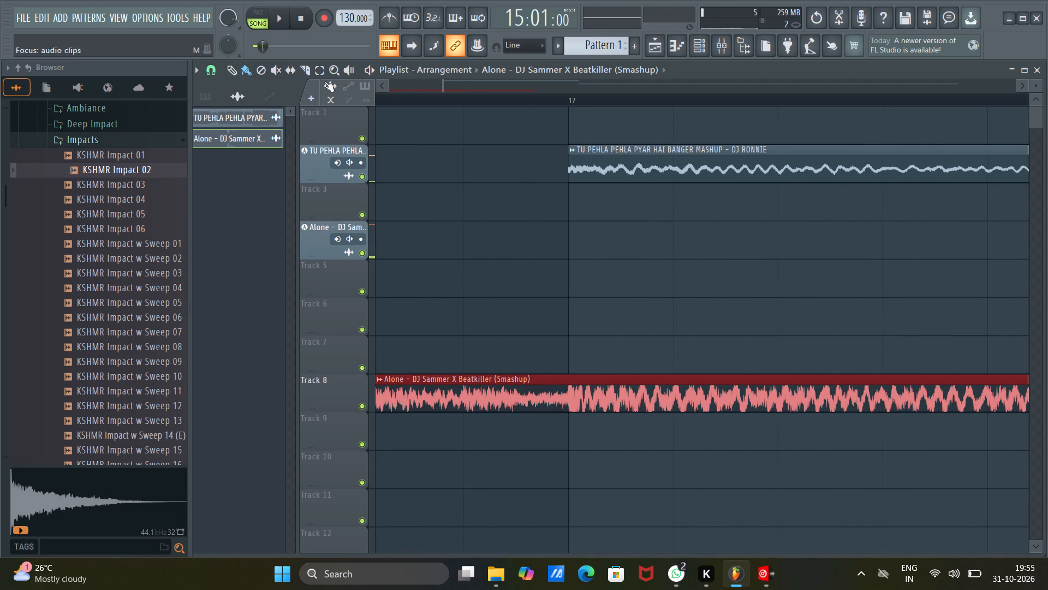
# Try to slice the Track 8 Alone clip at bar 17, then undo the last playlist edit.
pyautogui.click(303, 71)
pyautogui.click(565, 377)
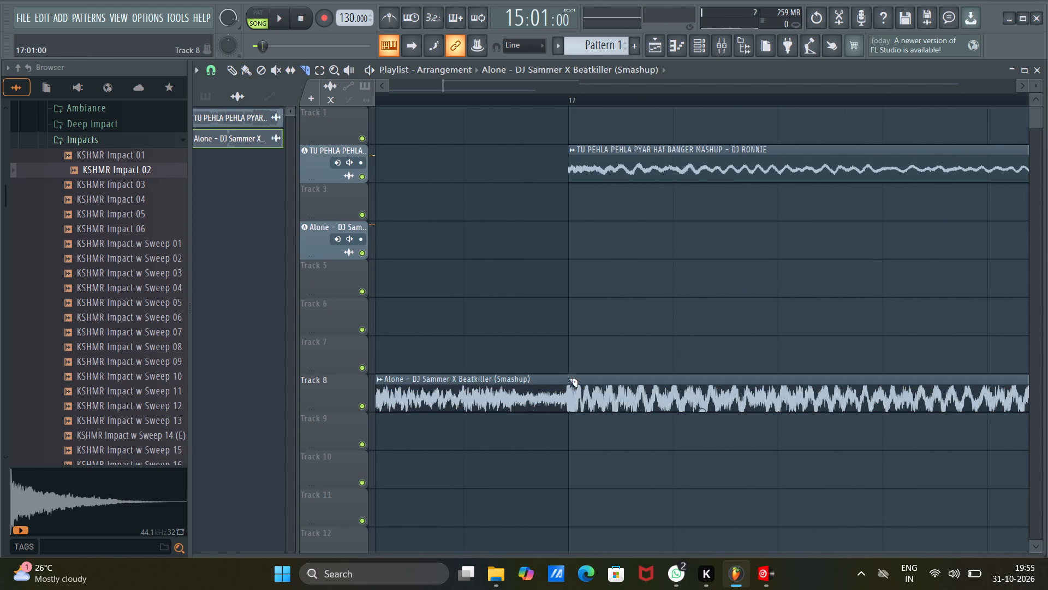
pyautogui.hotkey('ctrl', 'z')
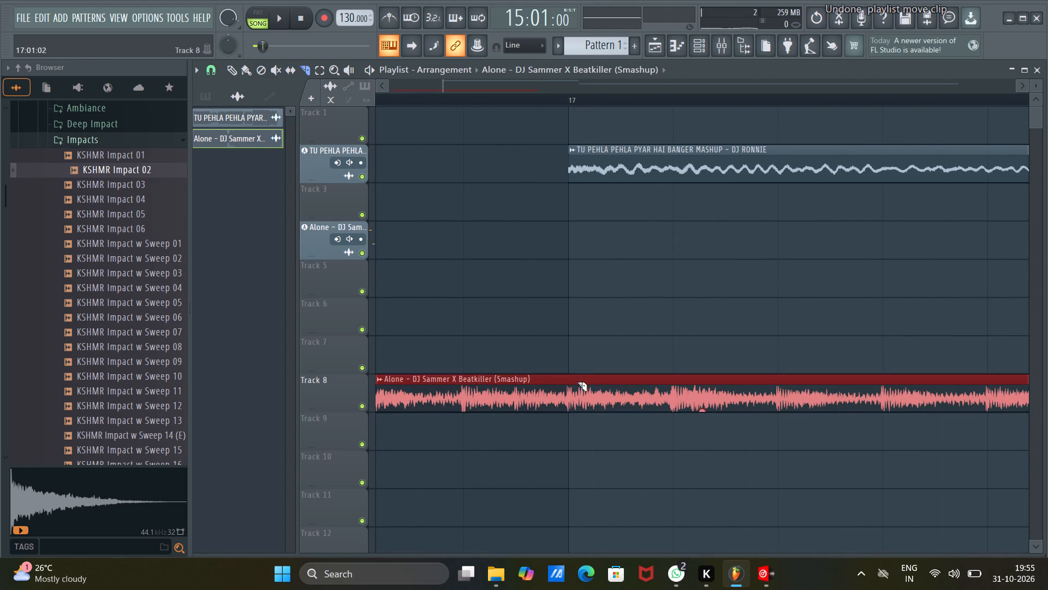
# Move the trimmed Track 8 Alone clip from just past bar 2 to bar 1.
pyautogui.scroll(-7, 567, 97)
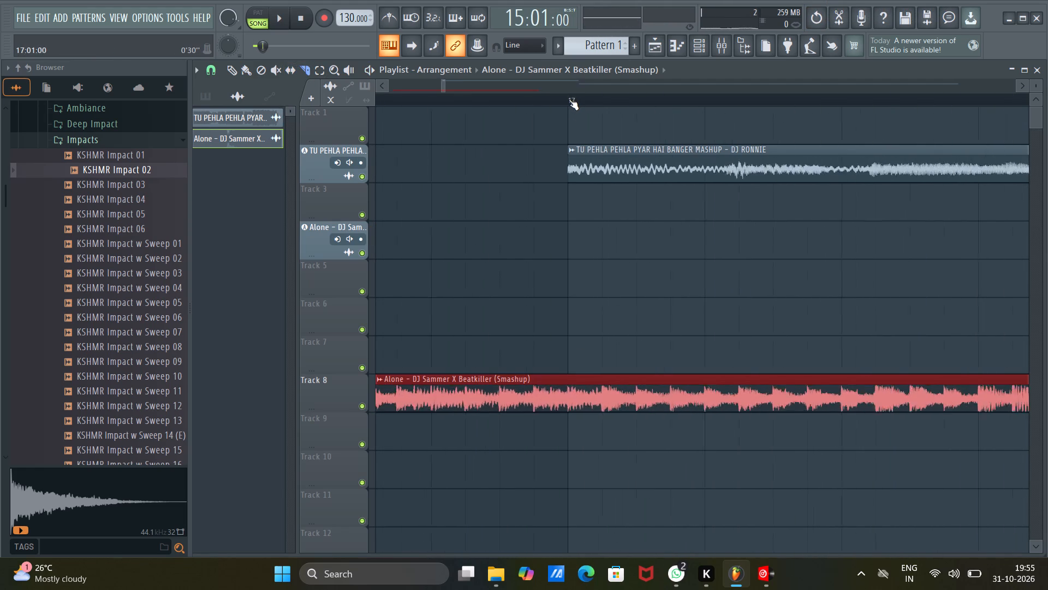
pyautogui.scroll(-20, 569, 99)
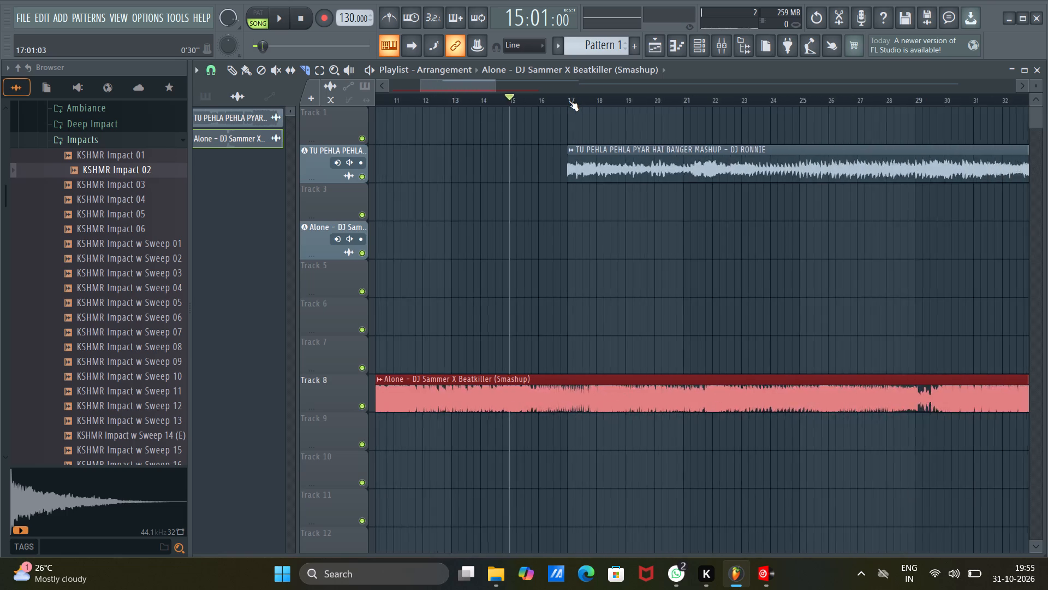
pyautogui.scroll(-11, 569, 101)
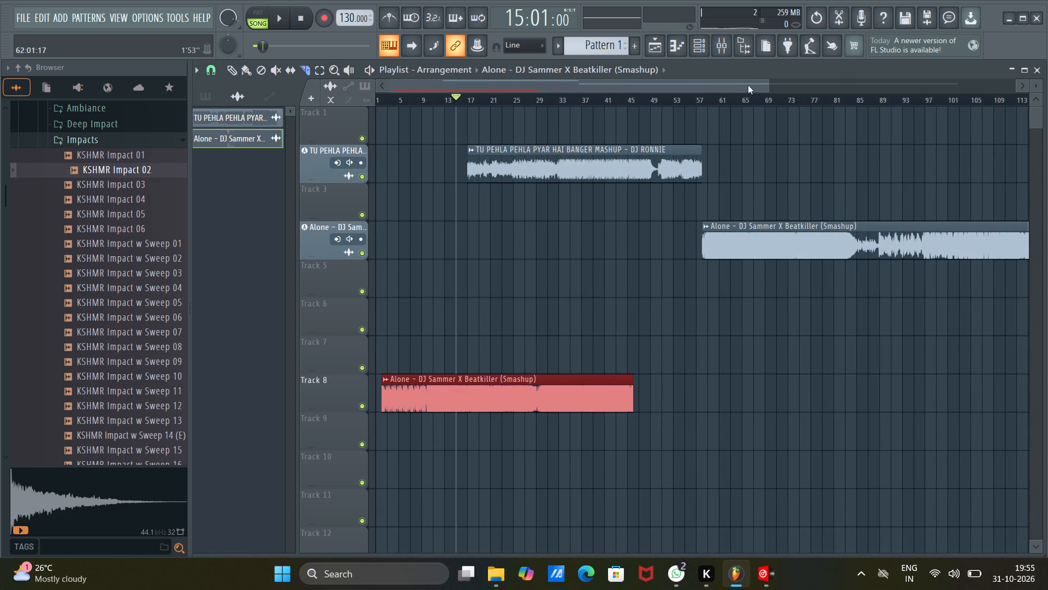
pyautogui.moveTo(768, 86); pyautogui.dragTo(370, 134)
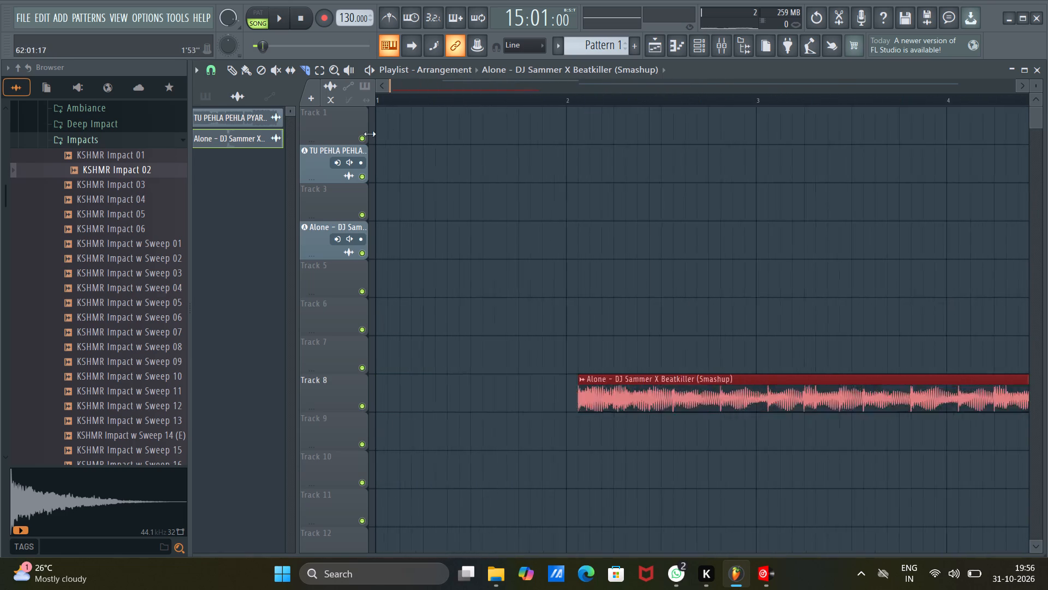
pyautogui.moveTo(370, 134); pyautogui.dragTo(404, 128)
pyautogui.click(243, 74)
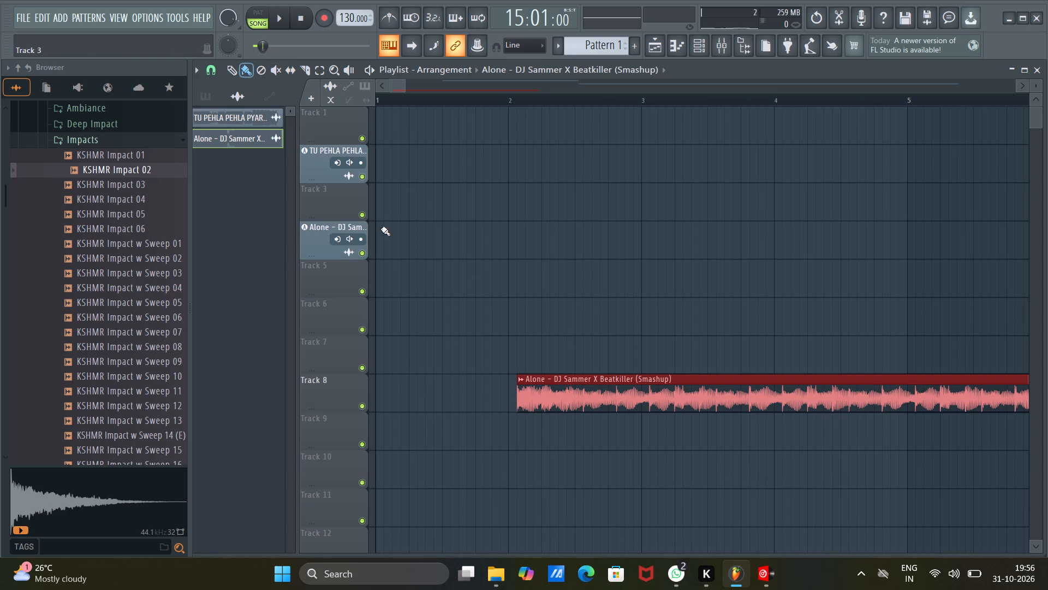
pyautogui.moveTo(585, 400); pyautogui.dragTo(236, 383)
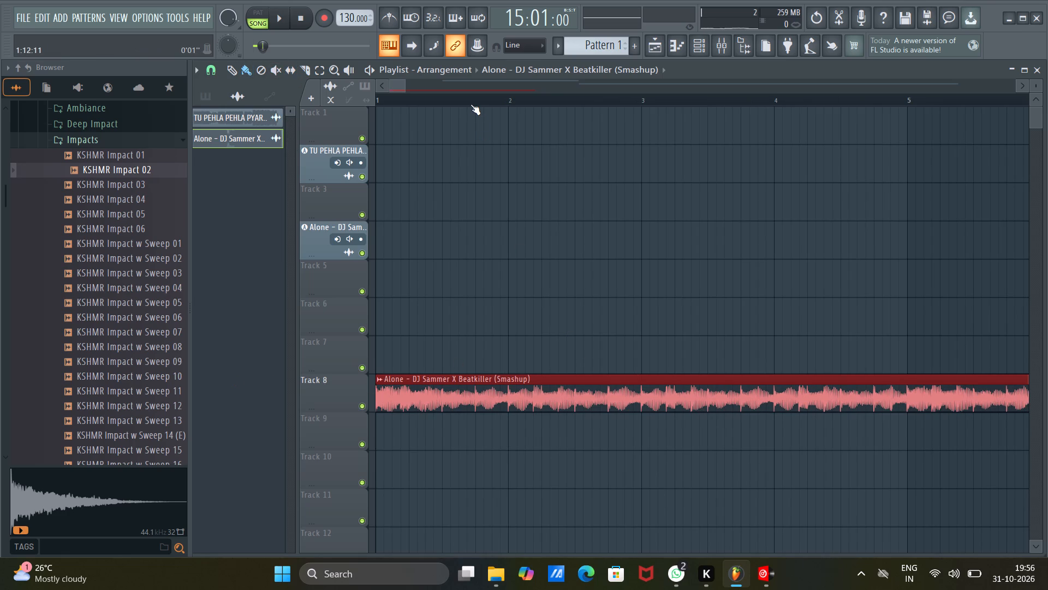
# Set the playhead to bar 14 and examine how the Alone waveform aligns with the mashup's start at bar 17.
pyautogui.scroll(-12, 471, 103)
pyautogui.moveTo(474, 88); pyautogui.dragTo(487, 93)
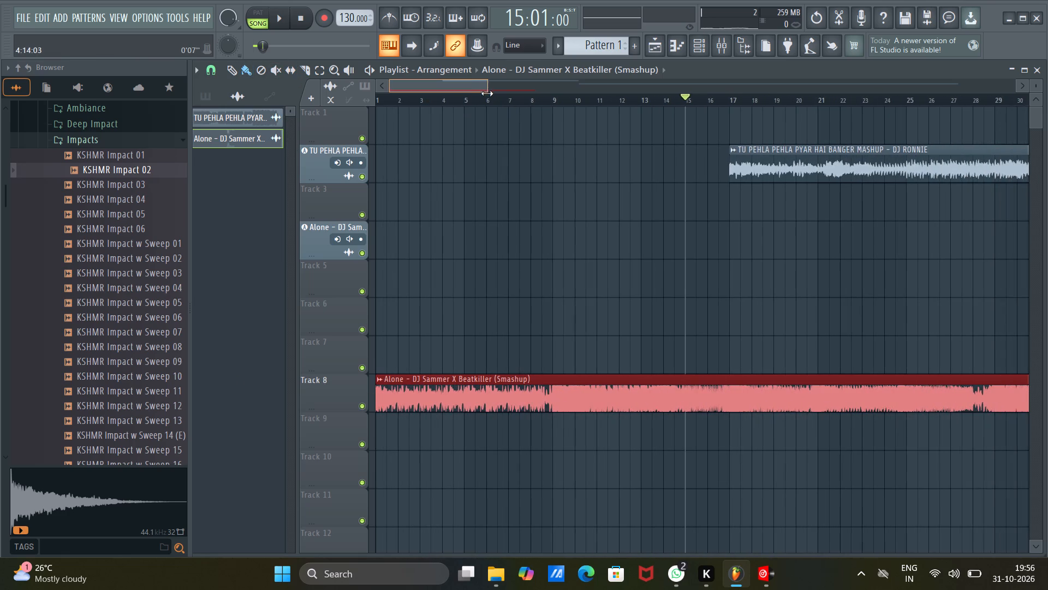
pyautogui.moveTo(487, 93); pyautogui.dragTo(491, 95)
pyautogui.scroll(16, 719, 96)
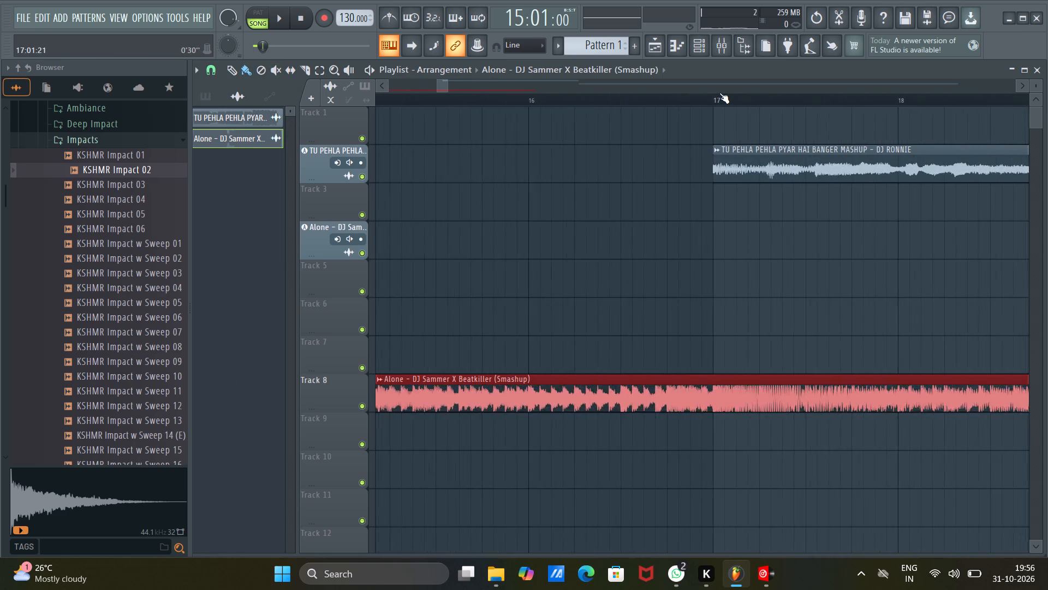
pyautogui.scroll(13, 719, 93)
pyautogui.click(714, 99)
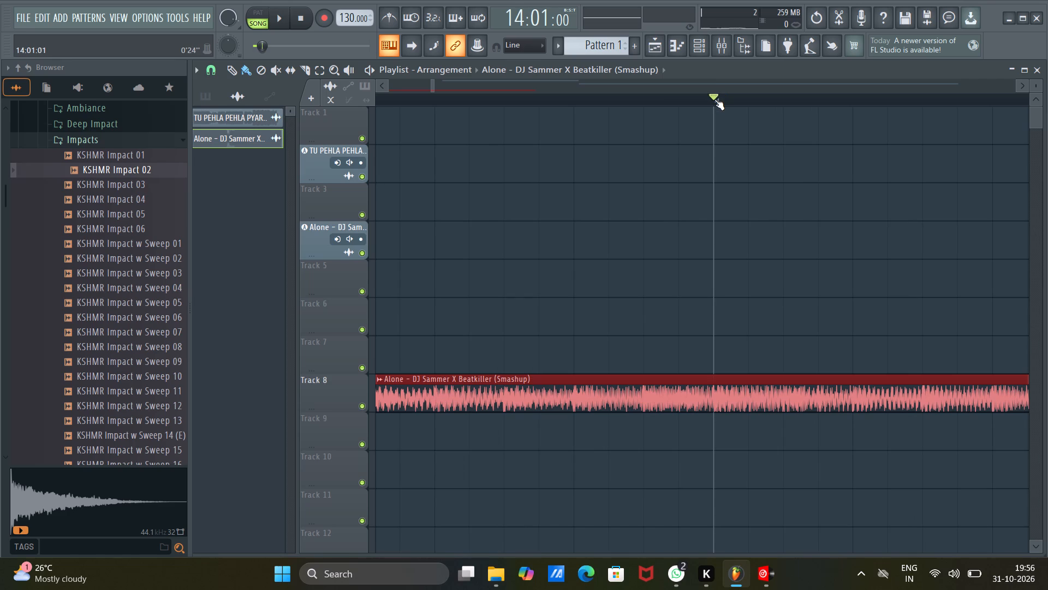
pyautogui.click(702, 90)
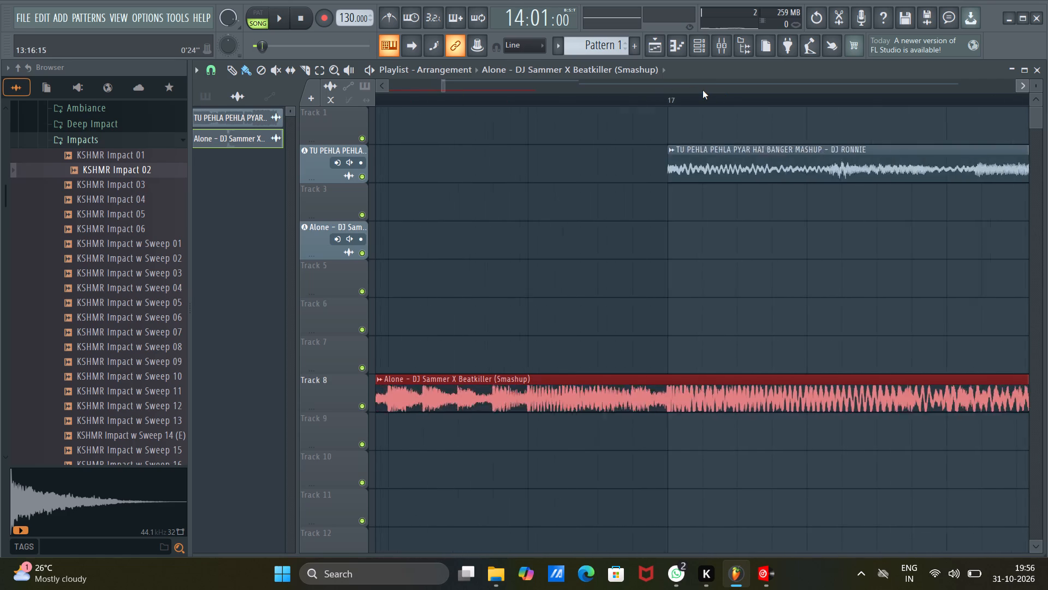
pyautogui.click(429, 91)
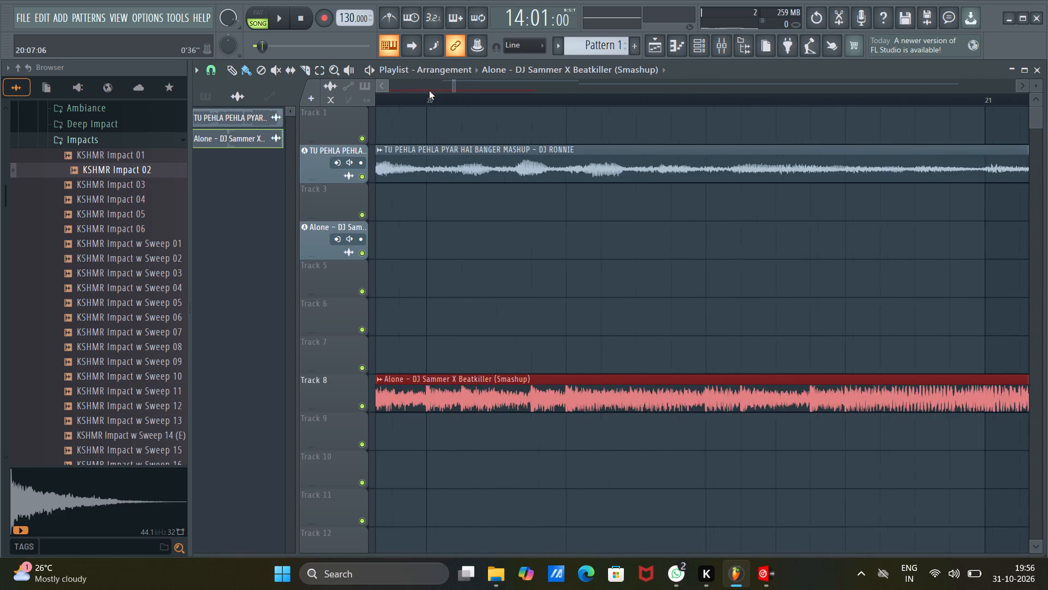
pyautogui.click(429, 91)
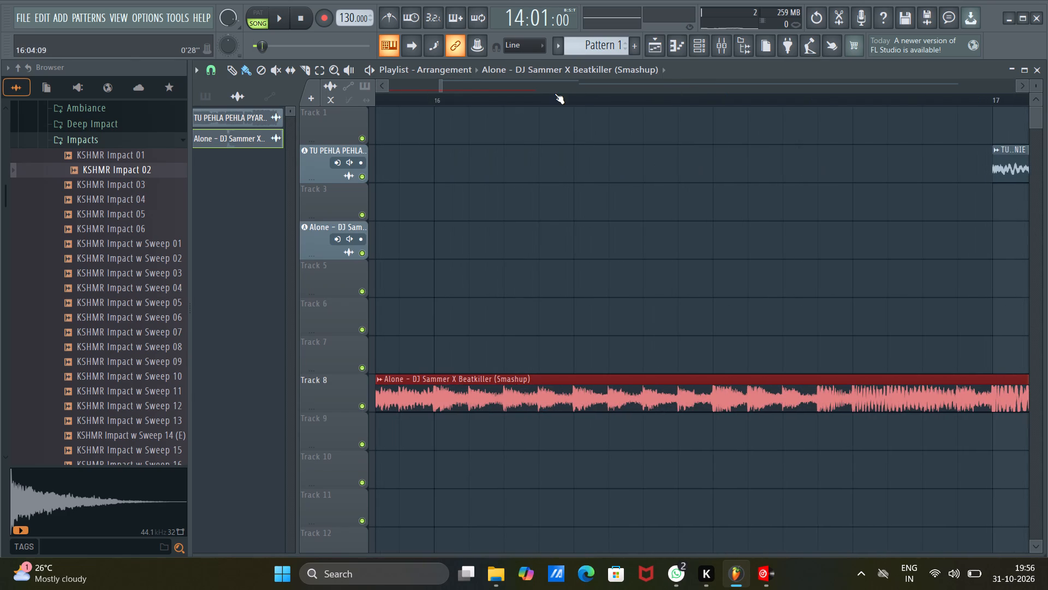
pyautogui.click(538, 80)
pyautogui.click(540, 84)
pyautogui.tripleClick(543, 86)
pyautogui.click(543, 85)
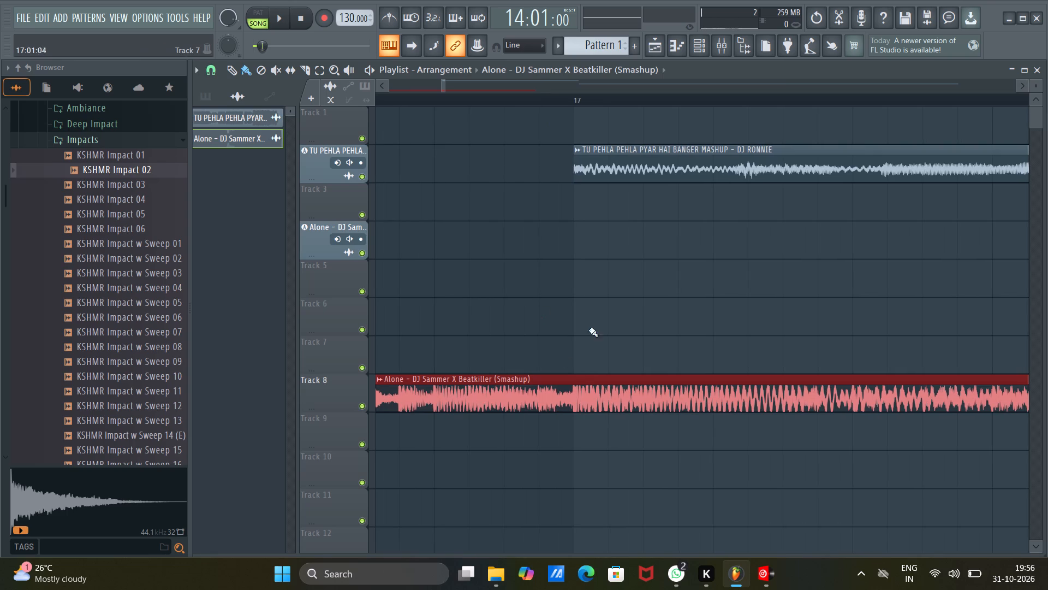
pyautogui.scroll(15, 581, 97)
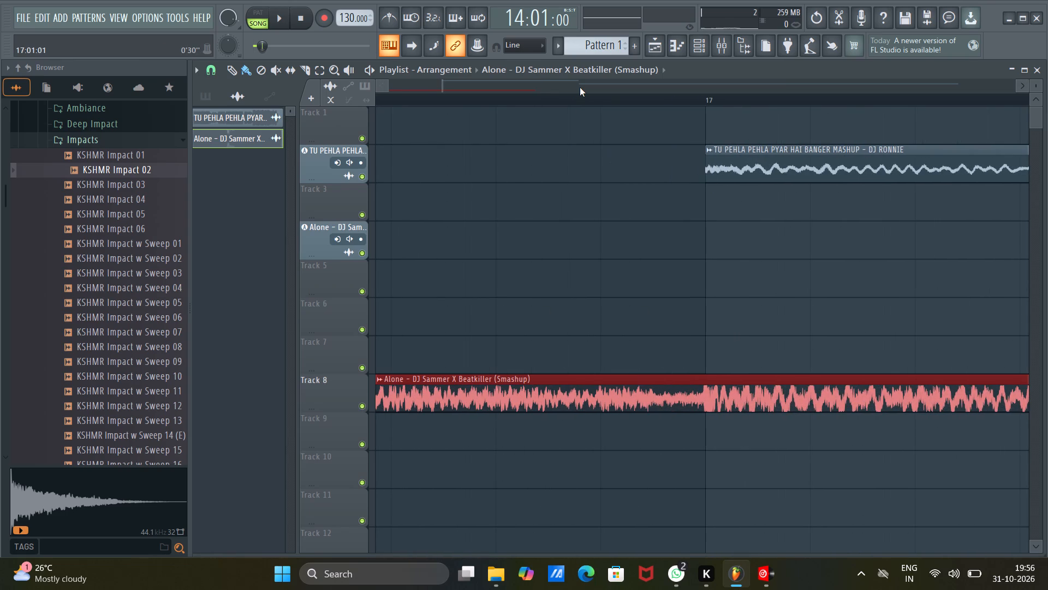